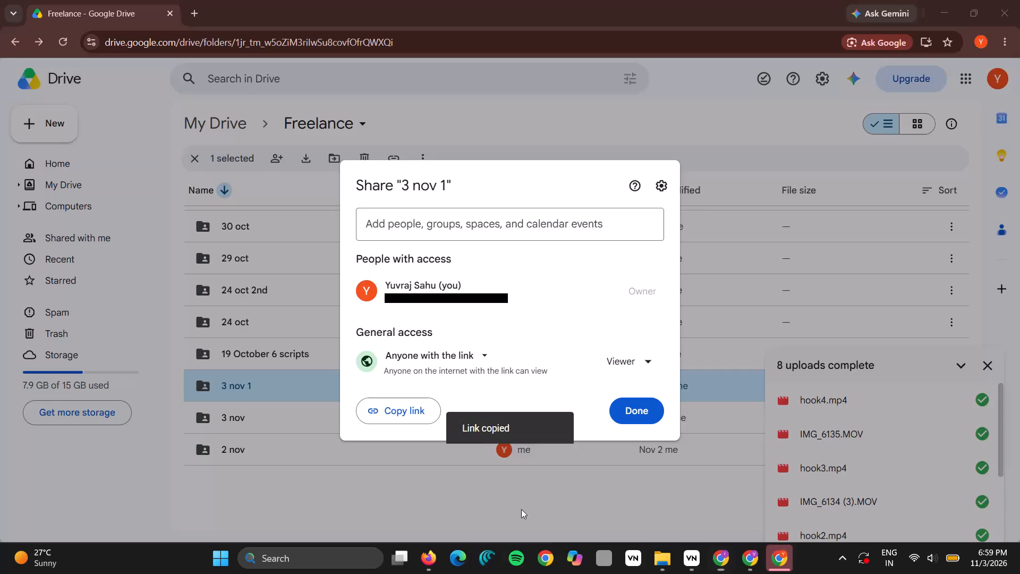
# Close the sharing dialog of the "3 nov 1" folder.
pyautogui.click(297, 525)
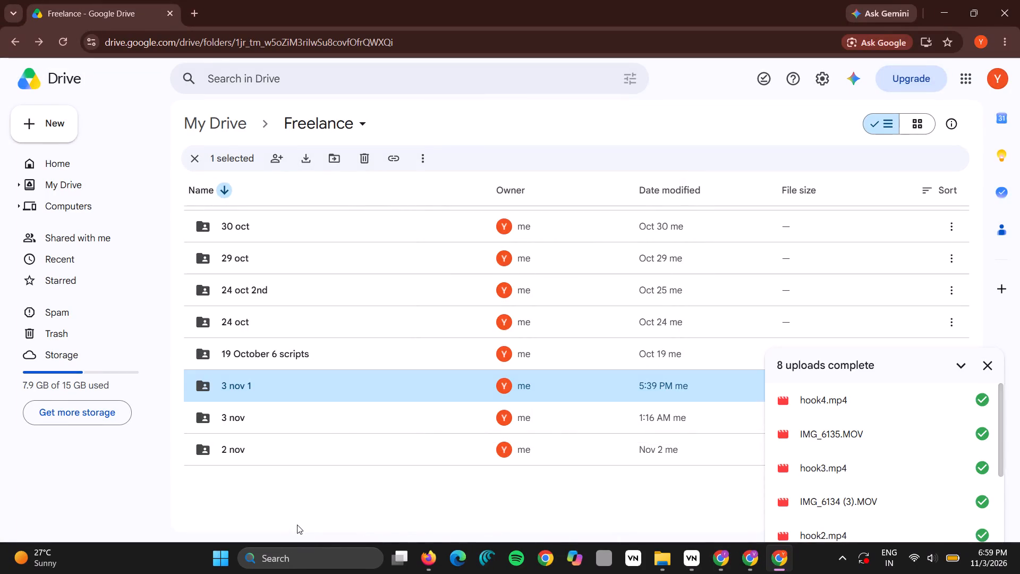
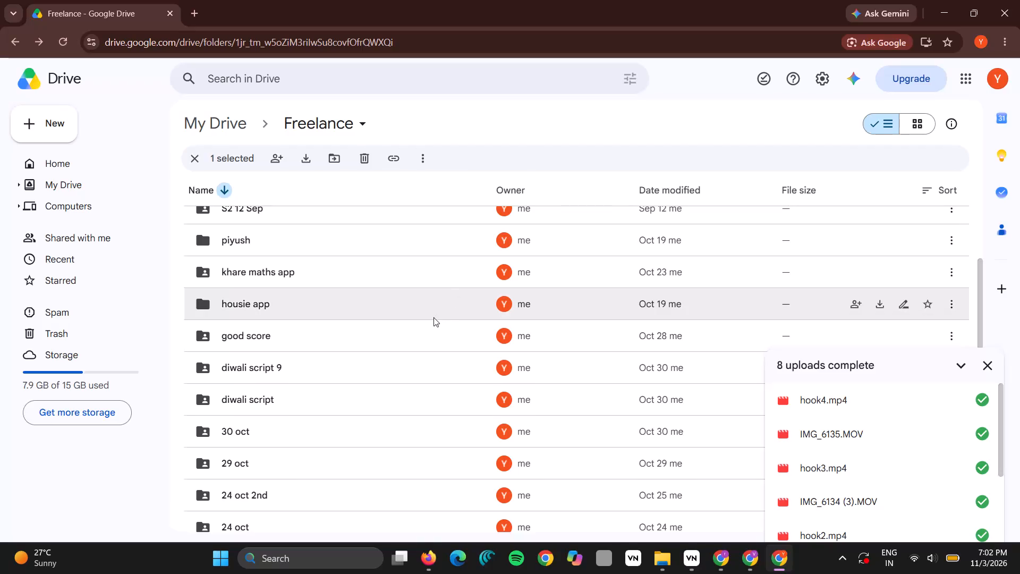
# Create a new folder inside the "good score" folder, with a name starting "without subtit".
pyautogui.doubleClick(432, 326)
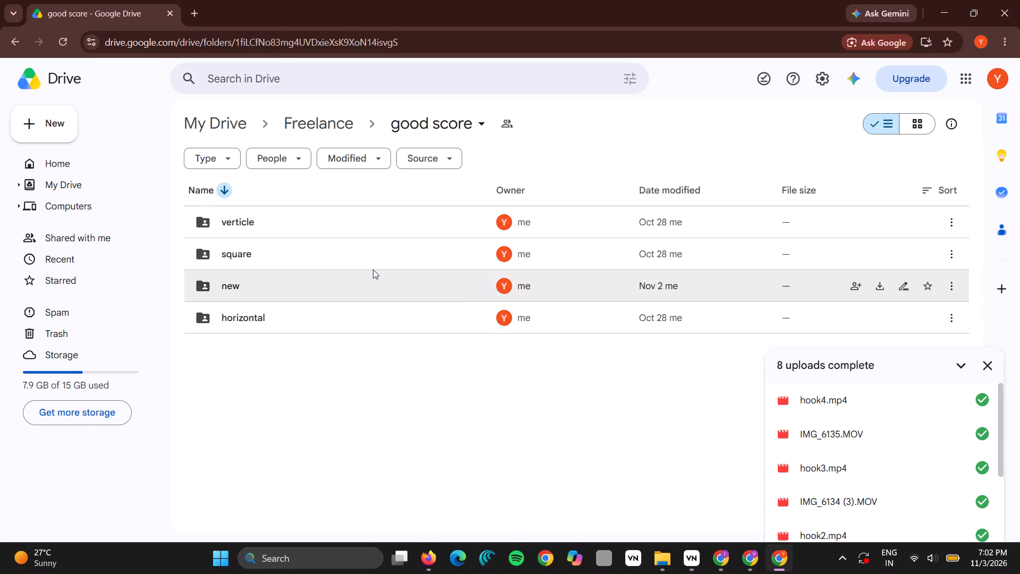
pyautogui.rightClick(372, 361)
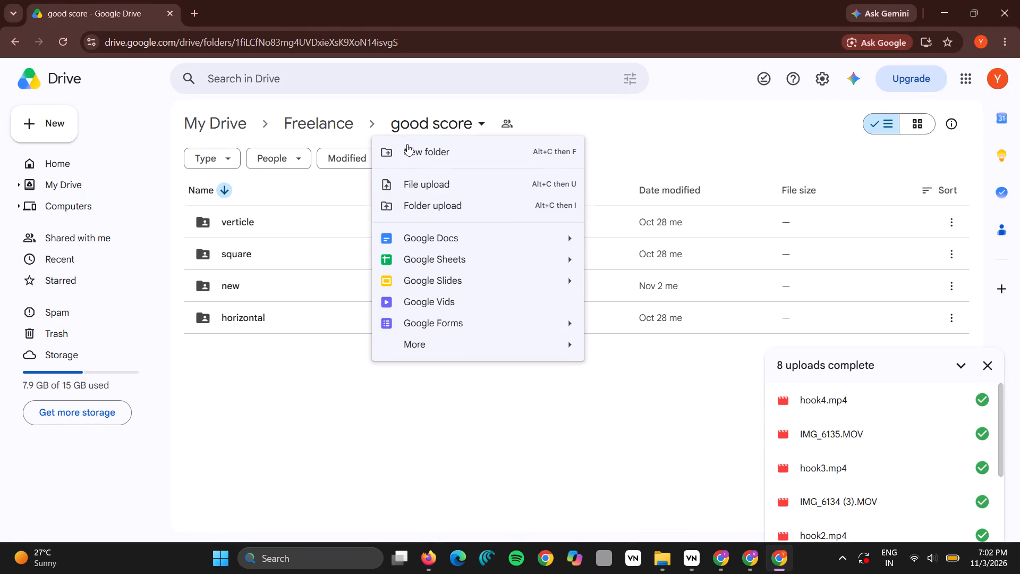
pyautogui.click(407, 146)
pyautogui.press('w')
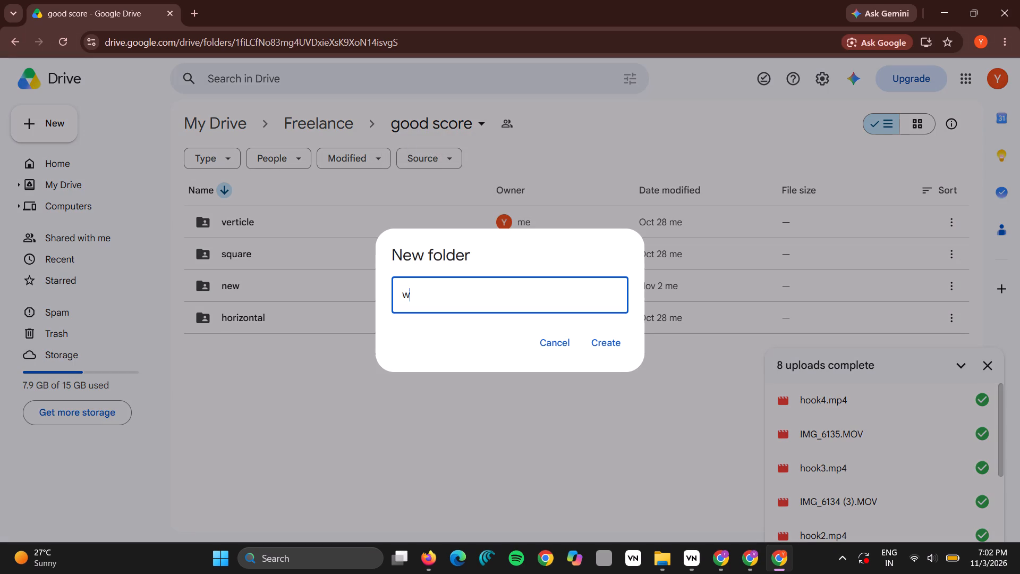
pyautogui.write('iy')
pyautogui.press('BackSpace')
pyautogui.write('tho')
pyautogui.write('ut s')
pyautogui.write('ubtit')
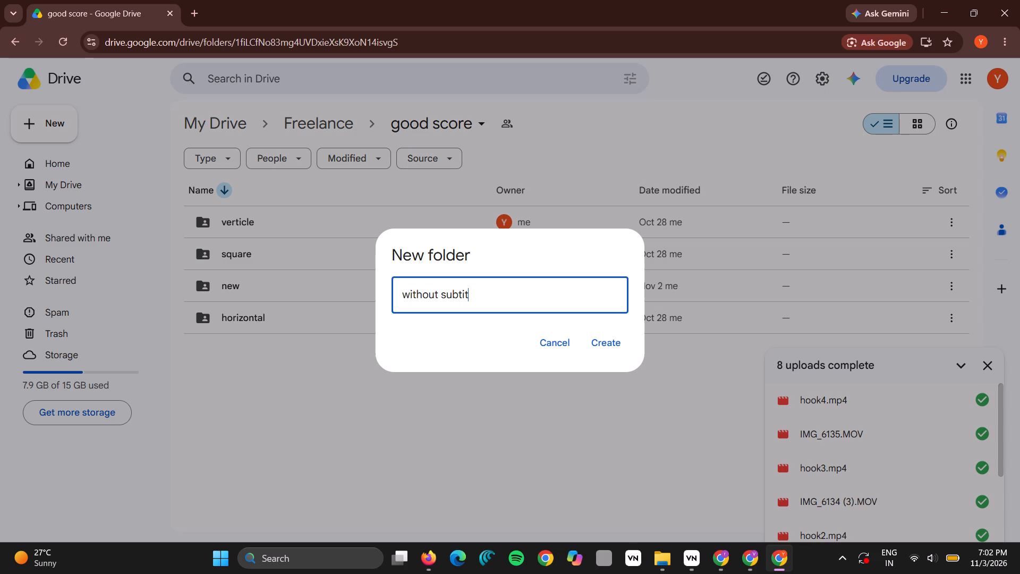
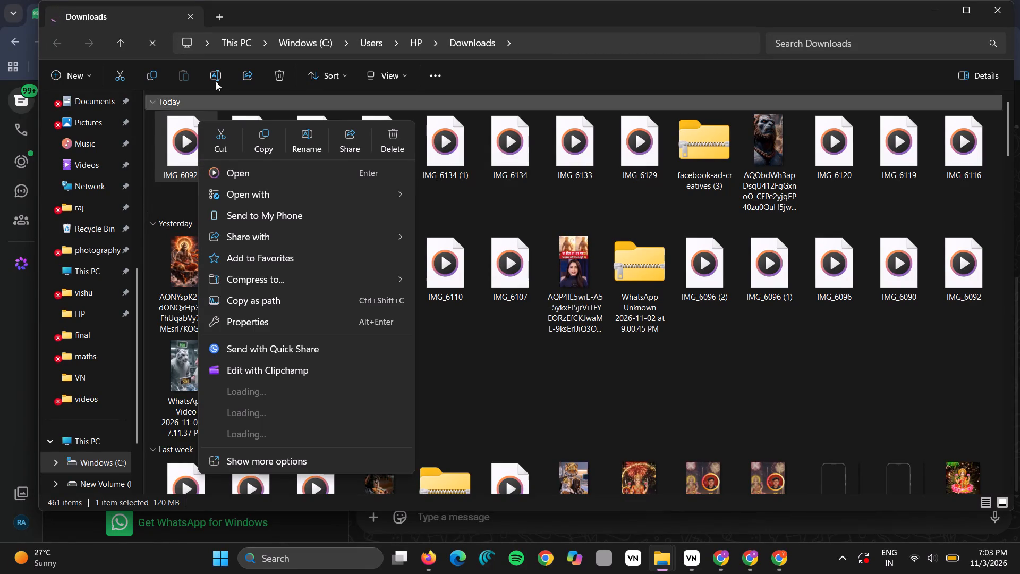
# Rename the IMG_6092 (1) video in the Downloads folder as hook2.
pyautogui.click(300, 135)
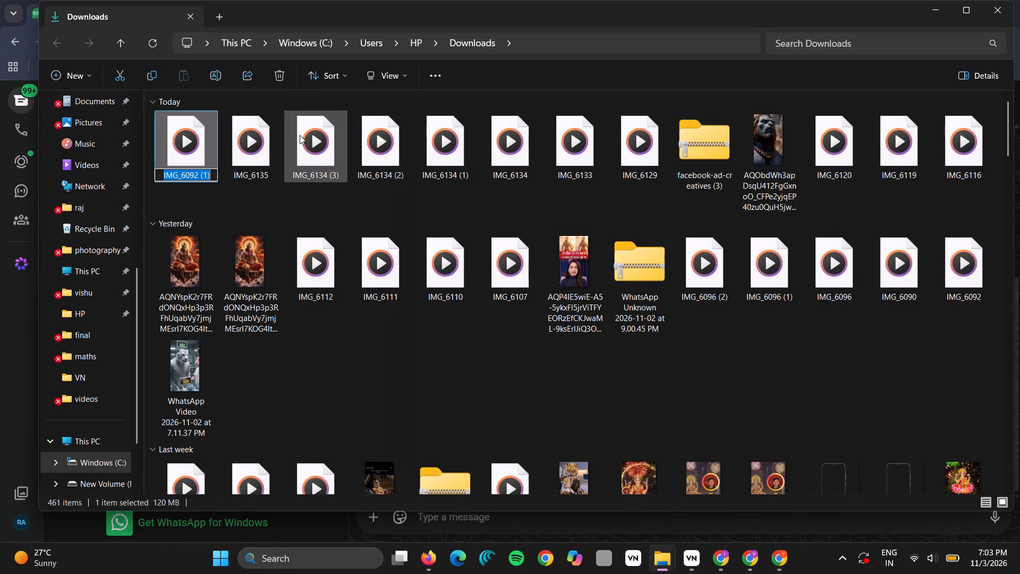
pyautogui.write('hook')
pyautogui.press('2')
pyautogui.press('Return')
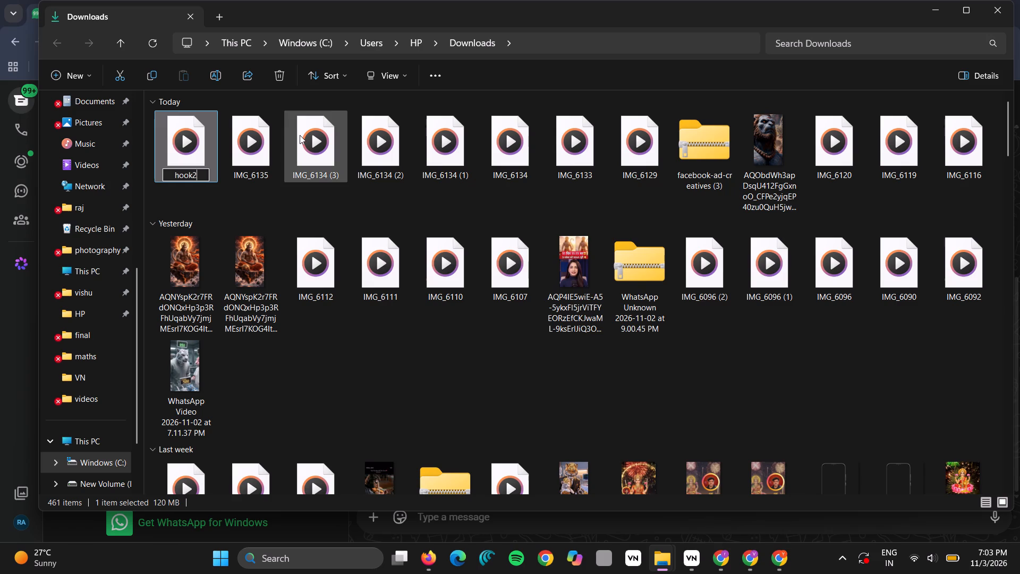
pyautogui.press('Return')
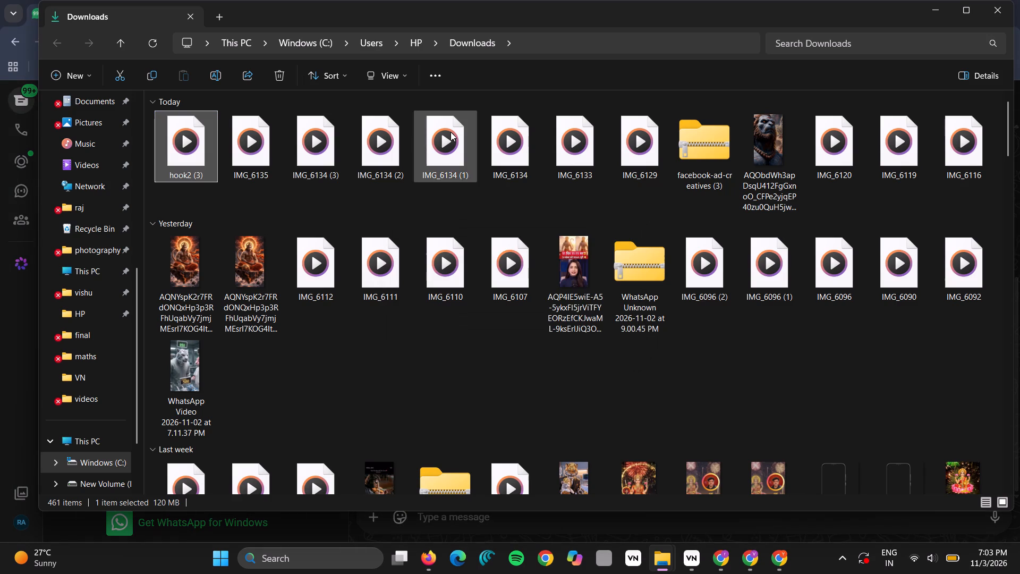
# Try to transfer the renamed hook2 video from Downloads to the open Chrome window.
pyautogui.moveTo(186, 143); pyautogui.dragTo(786, 566)
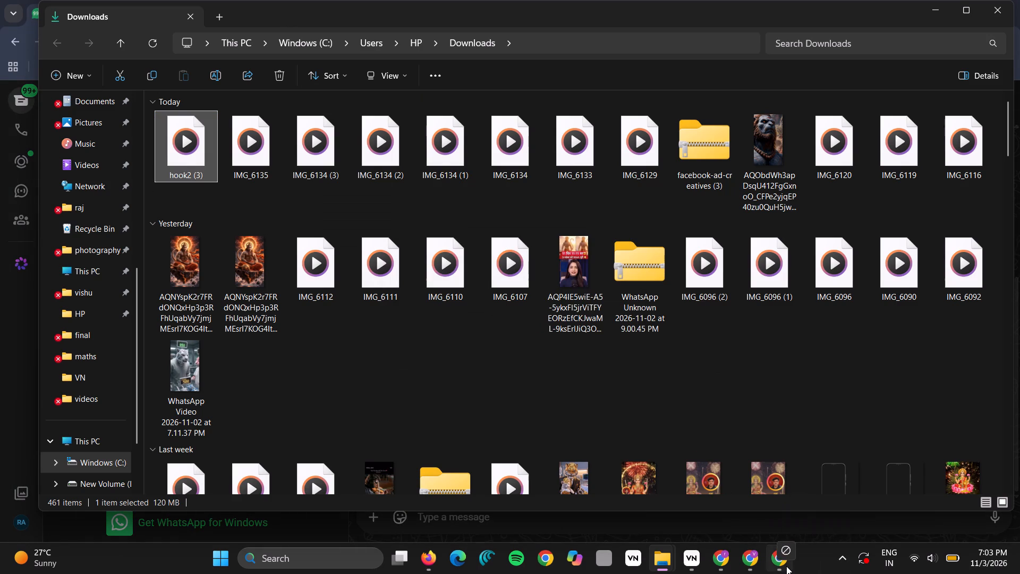
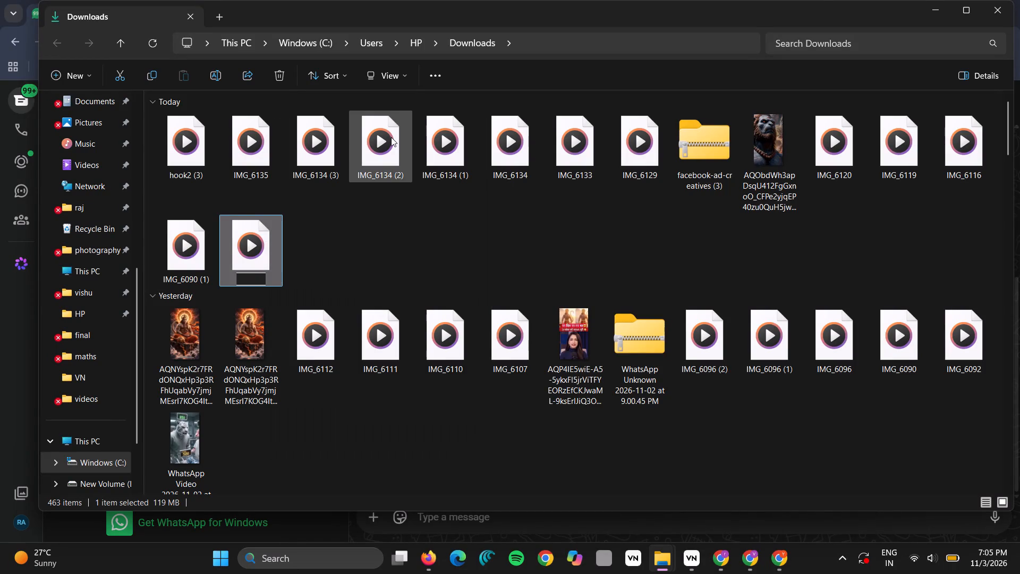
# Rename the IMG_6096 (3) video in the Downloads folder as hook1, accepting the numbered version of the name.
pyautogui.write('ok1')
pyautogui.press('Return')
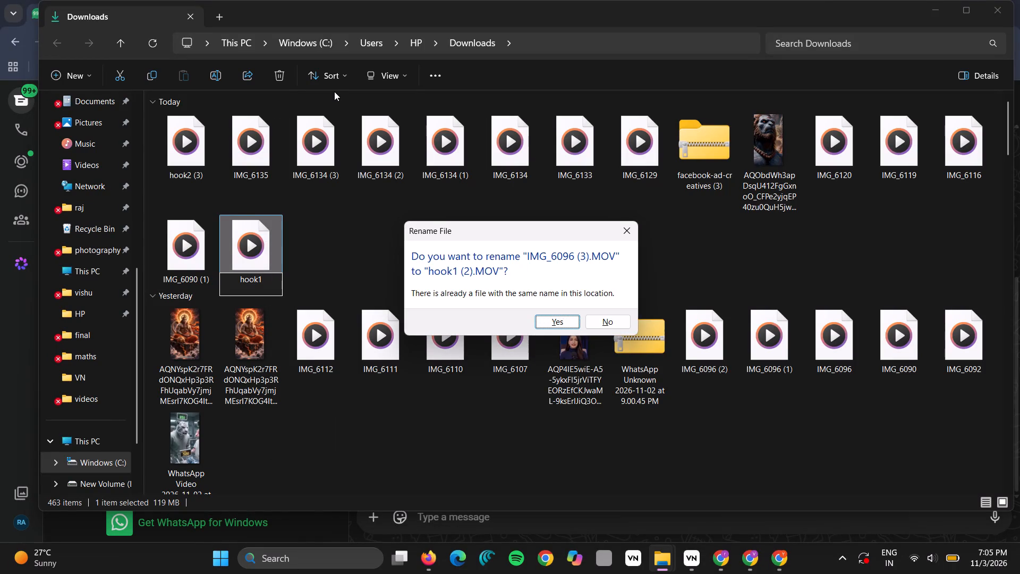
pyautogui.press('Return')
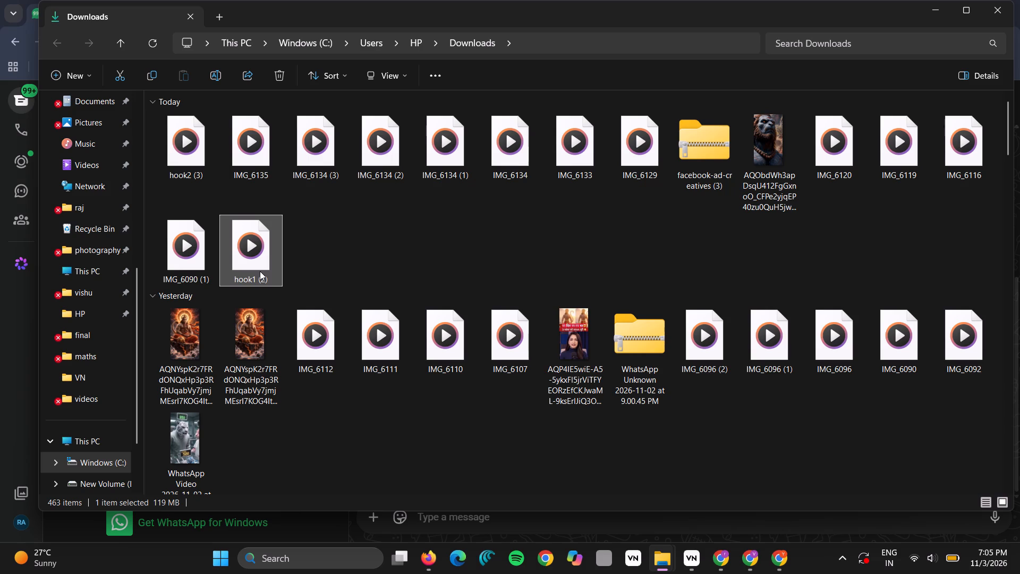
# Open the hook2 (3) video from the Downloads folder for playback.
pyautogui.doubleClick(192, 156)
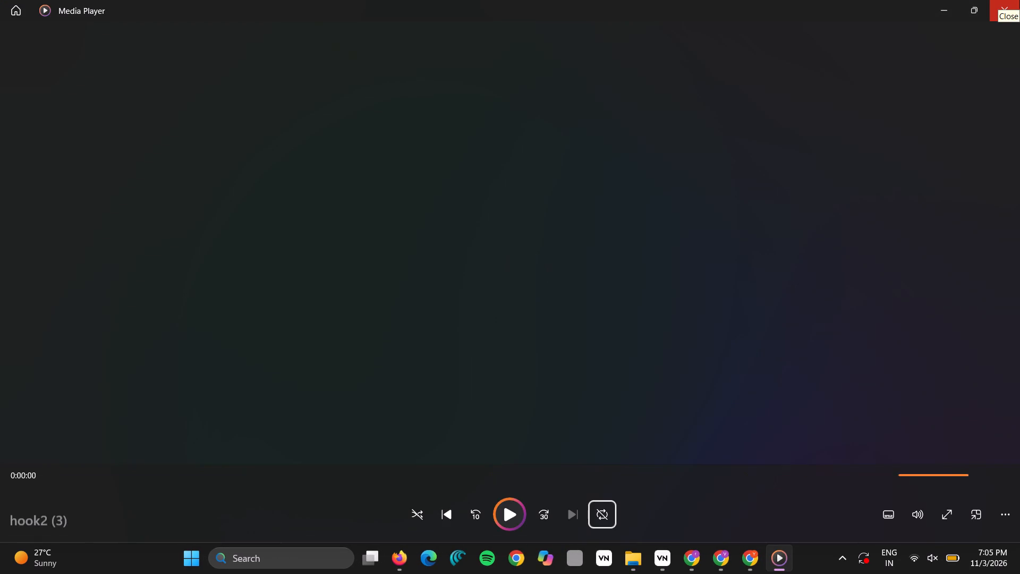
# Close the media player that has the hook2 (3) video open.
pyautogui.click(1019, 0)
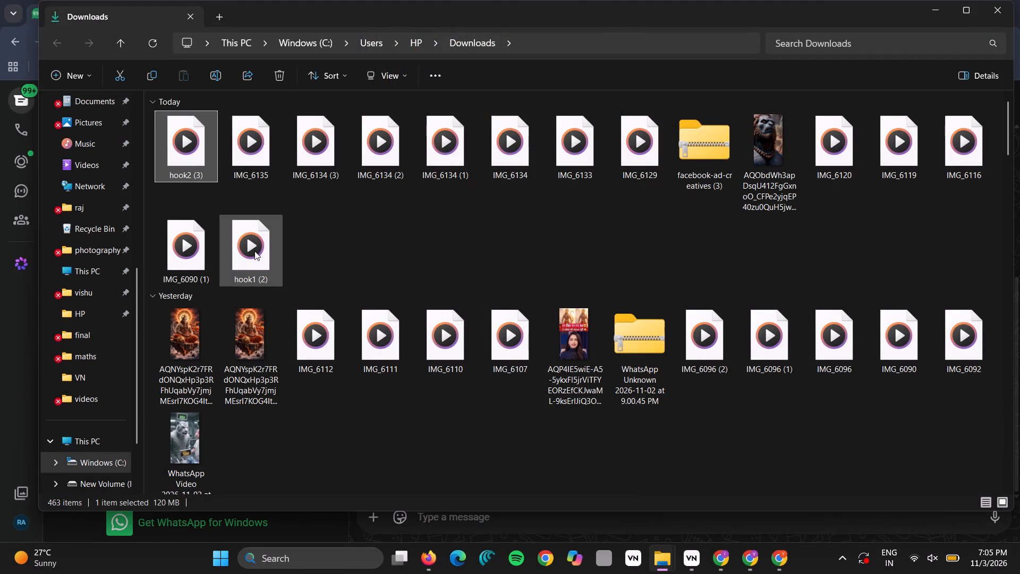
# Try to transfer the hook1 (2) video from the Downloads folder to an open Chrome window.
pyautogui.moveTo(254, 251); pyautogui.dragTo(763, 564)
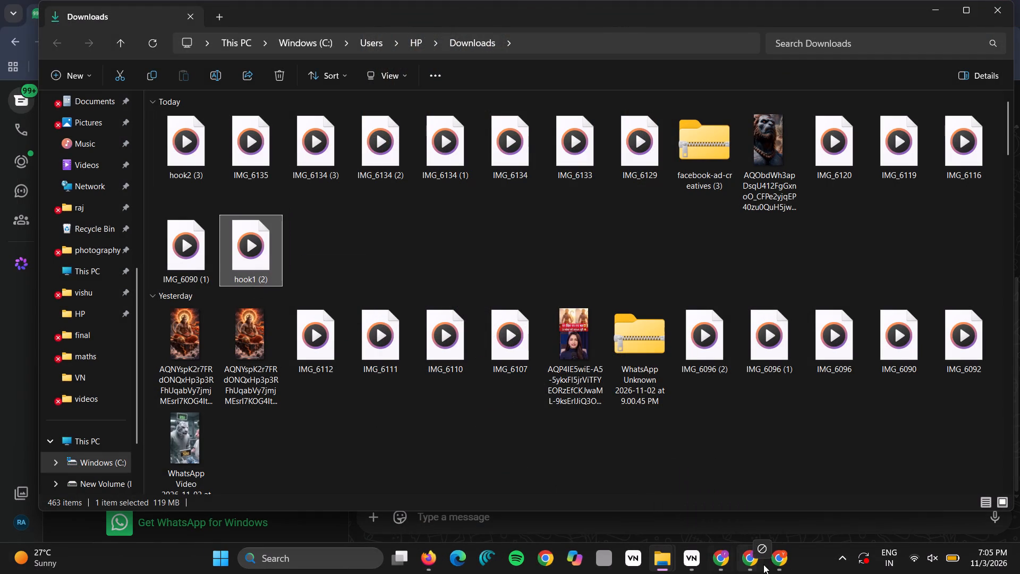
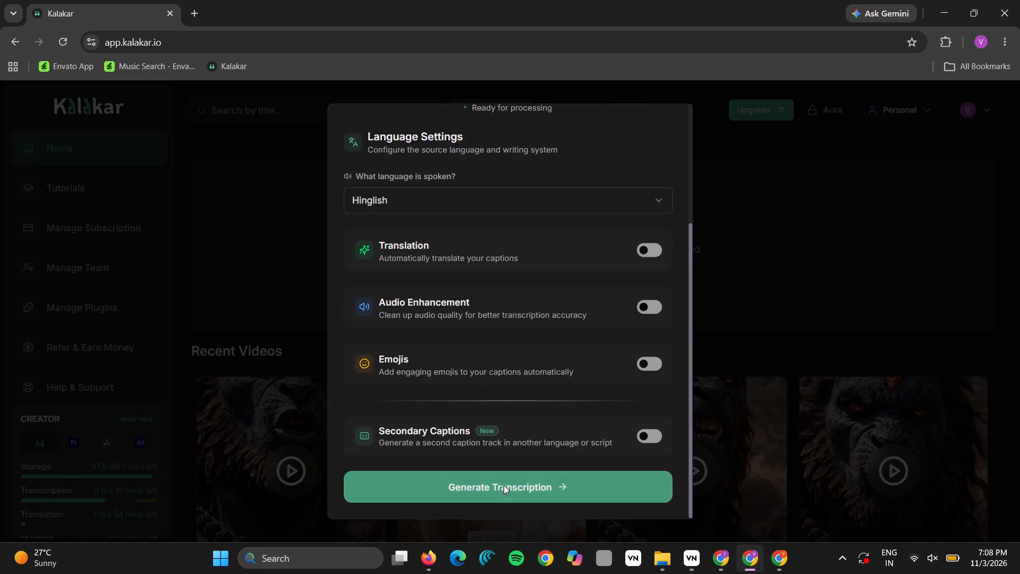
# Switch to the Chrome window with the "good score" Google Drive folder to check the video uploads.
pyautogui.click(783, 561)
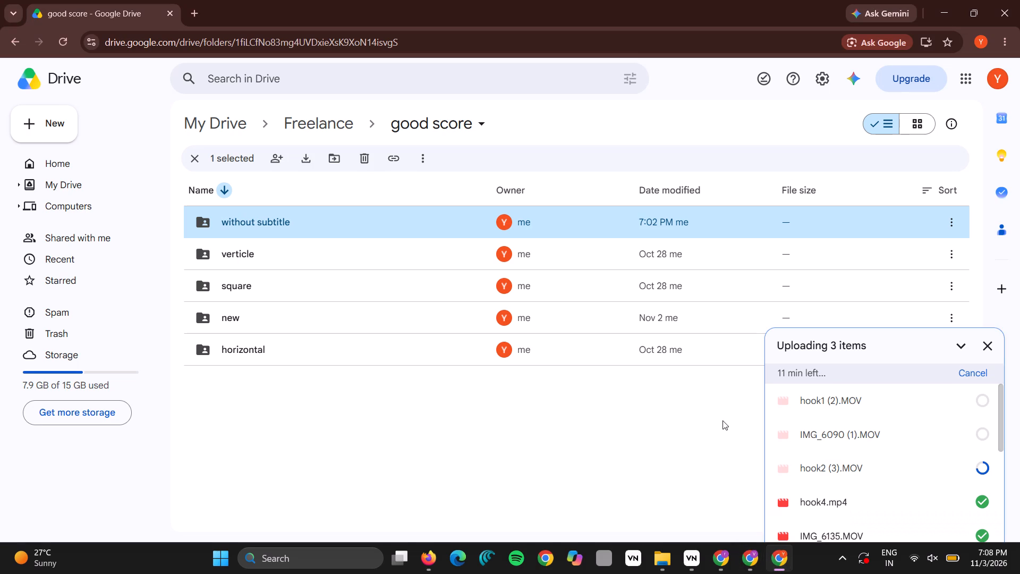
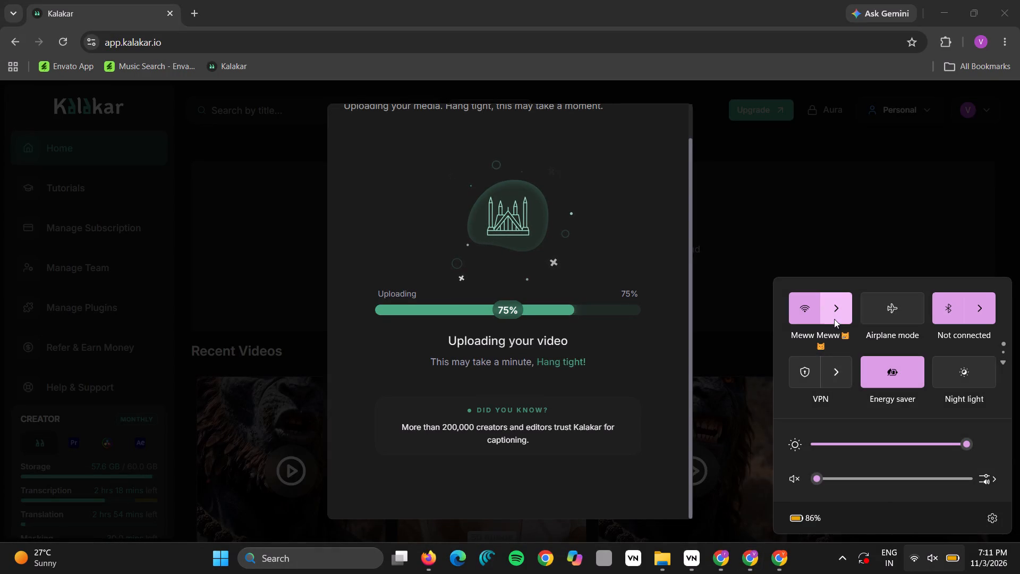
# Toggle Wi-Fi off and back on to refresh the internet connection for the Kalakar video upload, and return to the Kalakar page.
pyautogui.click(834, 315)
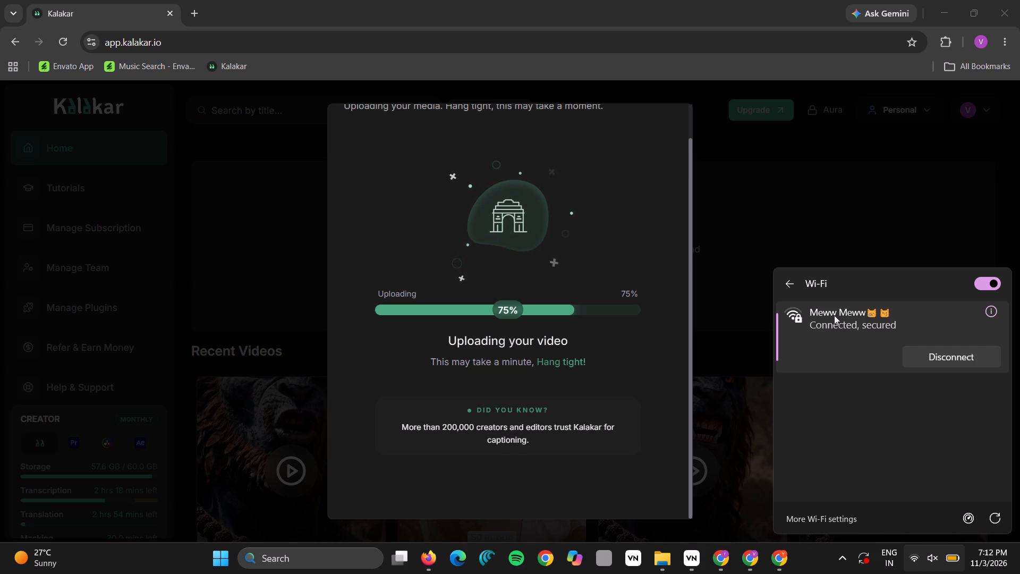
pyautogui.click(993, 280)
pyautogui.click(993, 280)
pyautogui.click(993, 280)
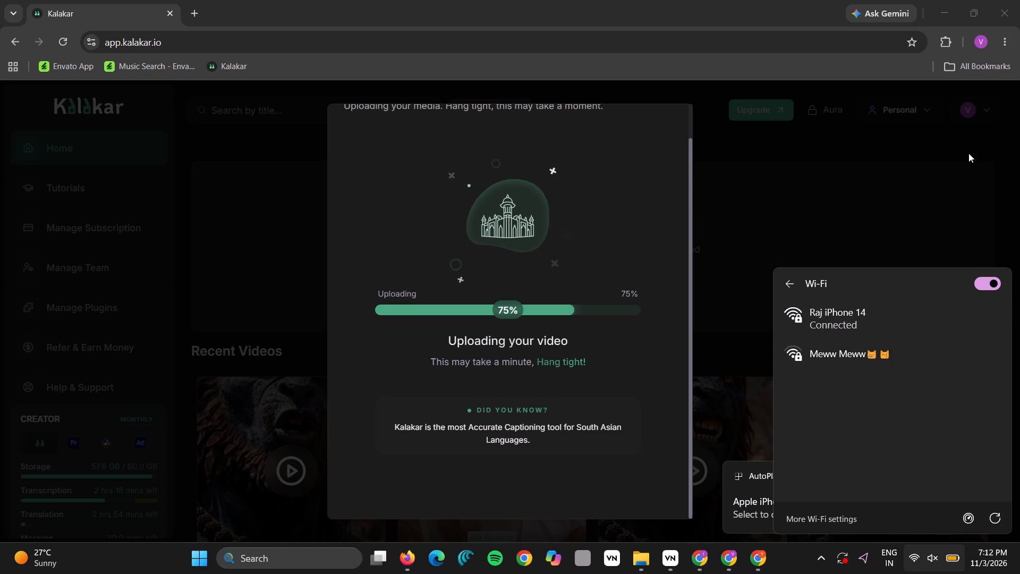
pyautogui.click(656, 0)
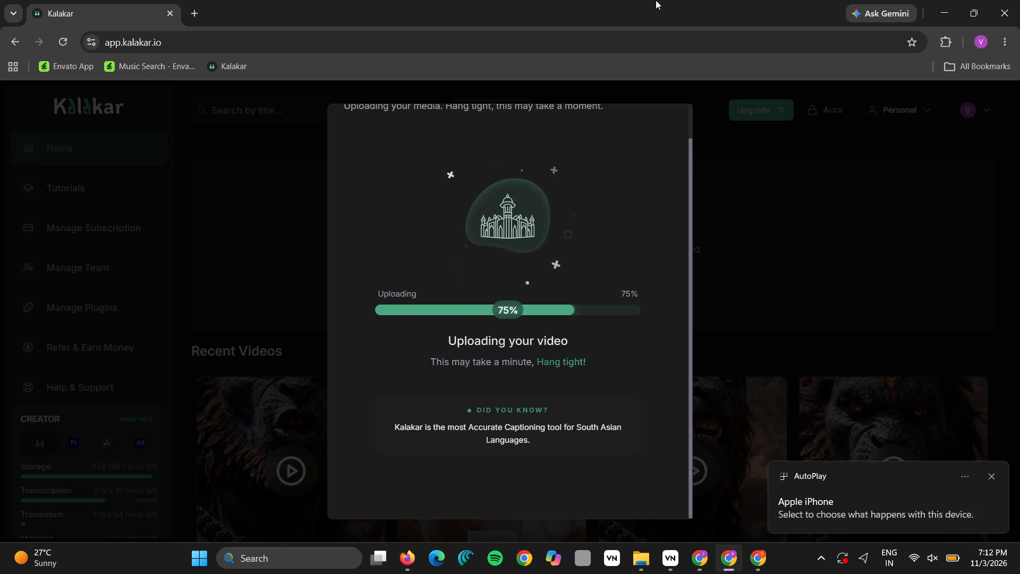
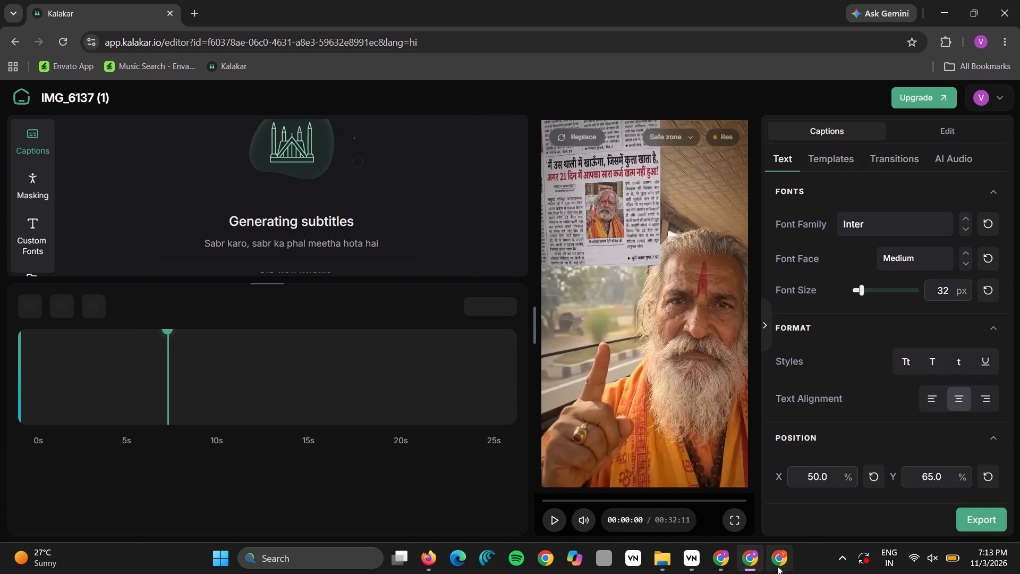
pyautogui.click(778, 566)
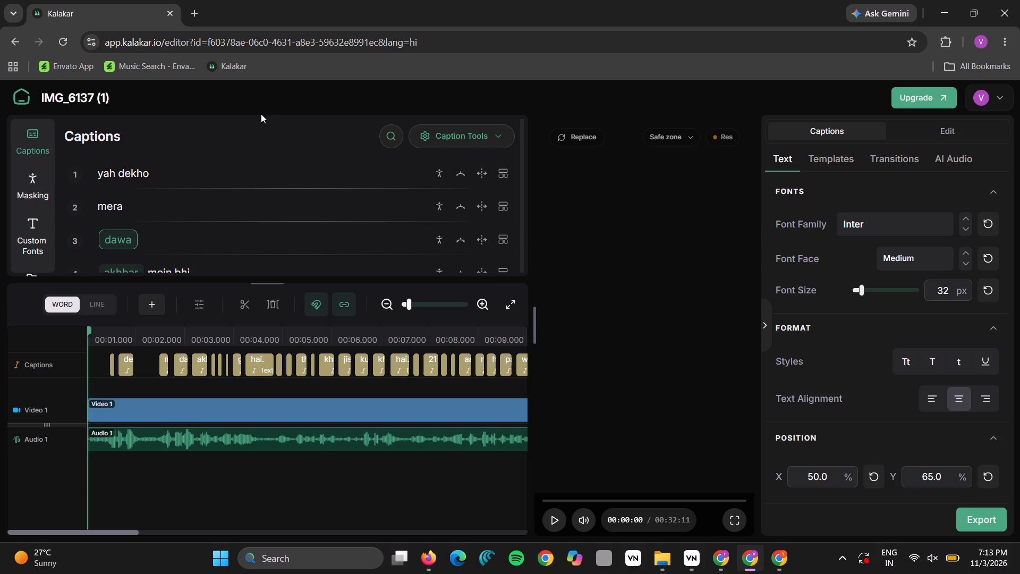
# Move the caption word "dawa" up two lines so the first caption reads "yah dekho mera dawa".
pyautogui.click(115, 242)
pyautogui.click(149, 461)
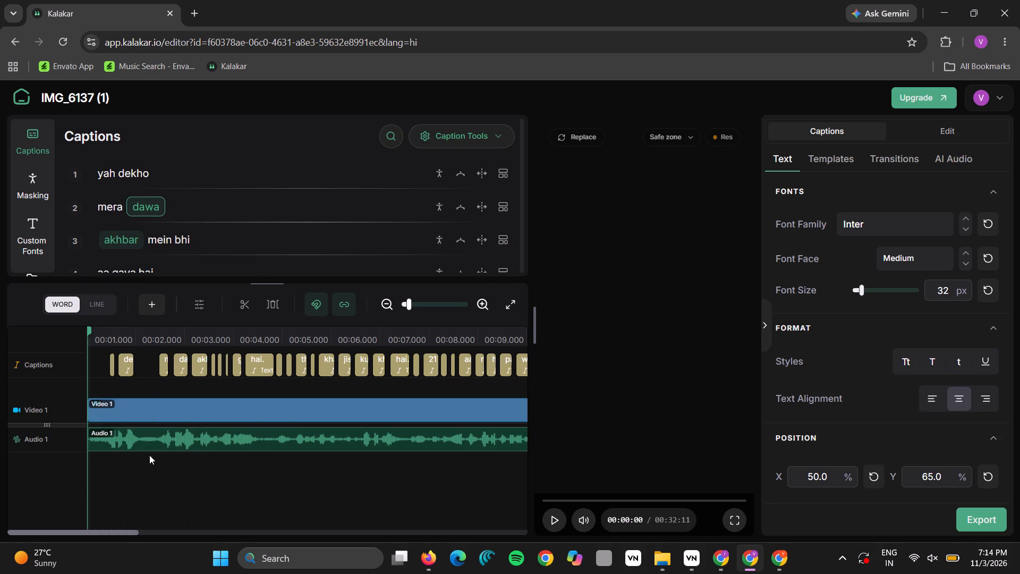
pyautogui.click(147, 204)
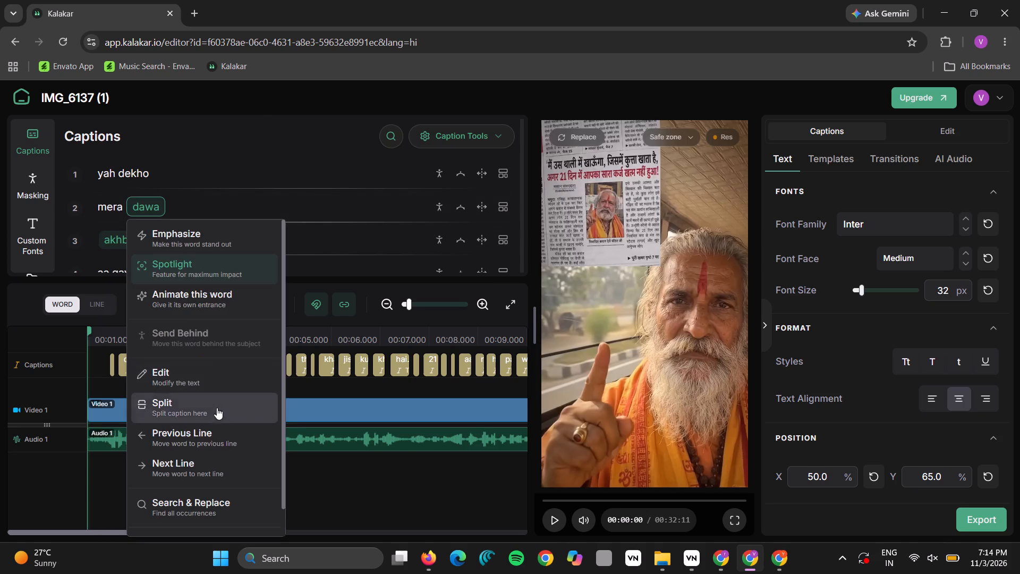
pyautogui.click(203, 436)
# Move the caption word "21" up two lines so the caption reads "khata hai. agar 21".
pyautogui.scroll(-1, 174, 233)
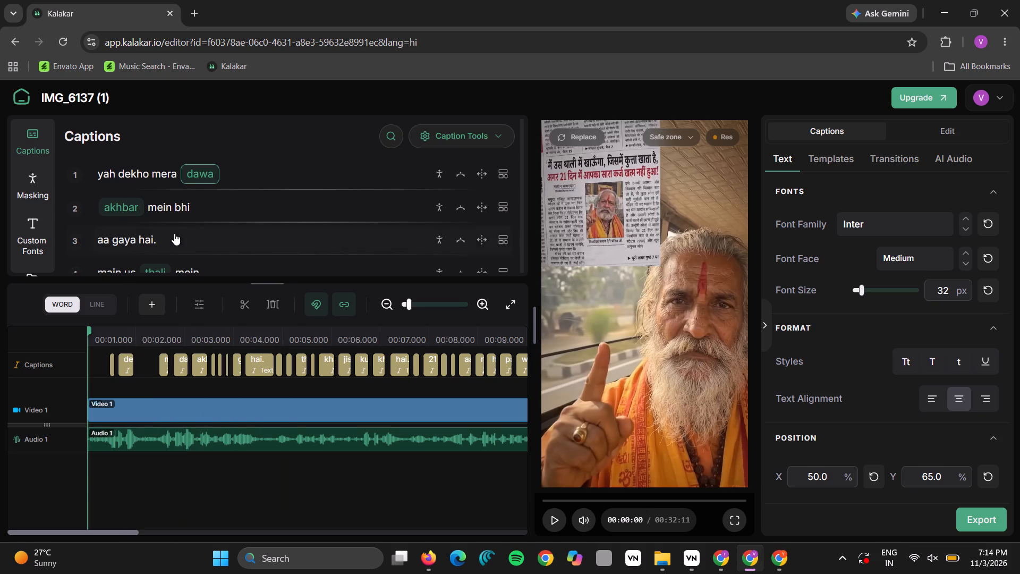
pyautogui.scroll(-1, 174, 233)
pyautogui.click(174, 233)
pyautogui.scroll(-1, 174, 233)
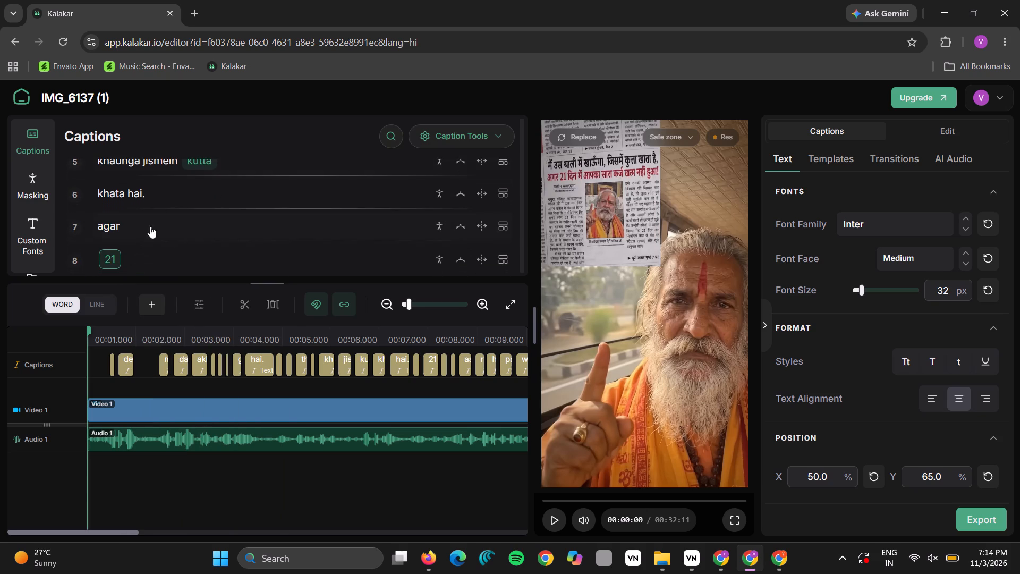
pyautogui.click(116, 253)
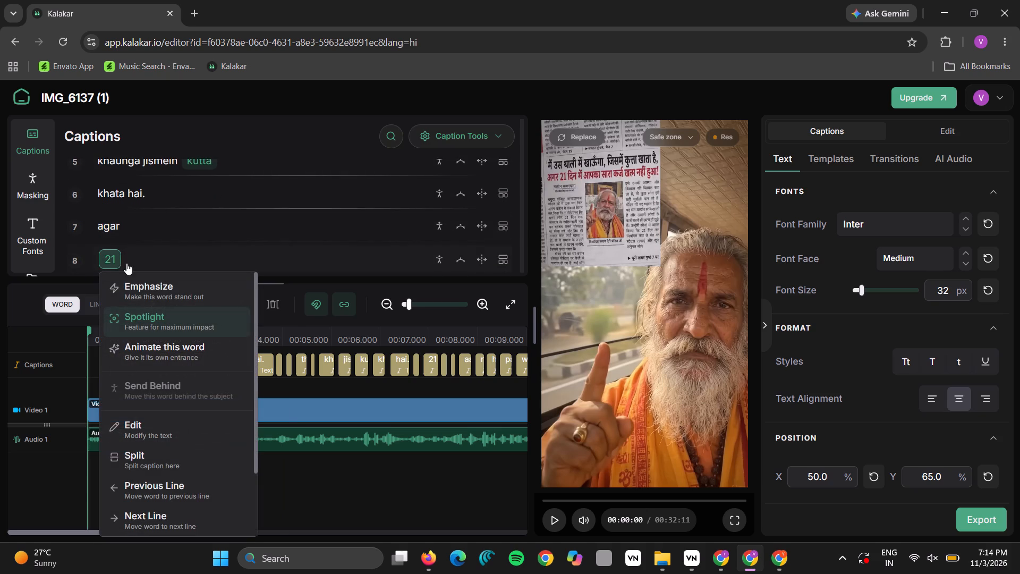
pyautogui.click(160, 484)
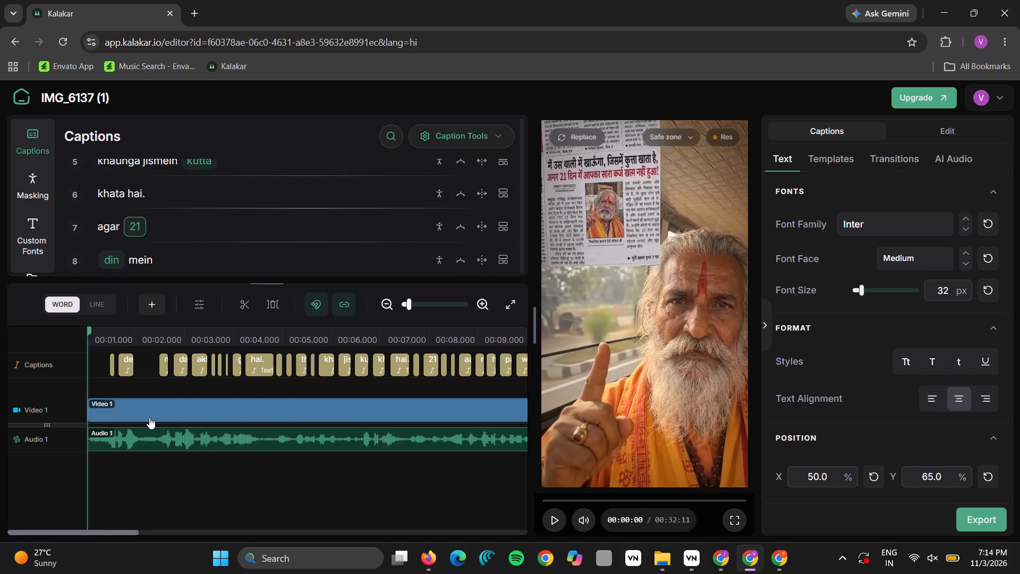
pyautogui.click(132, 225)
pyautogui.click(174, 453)
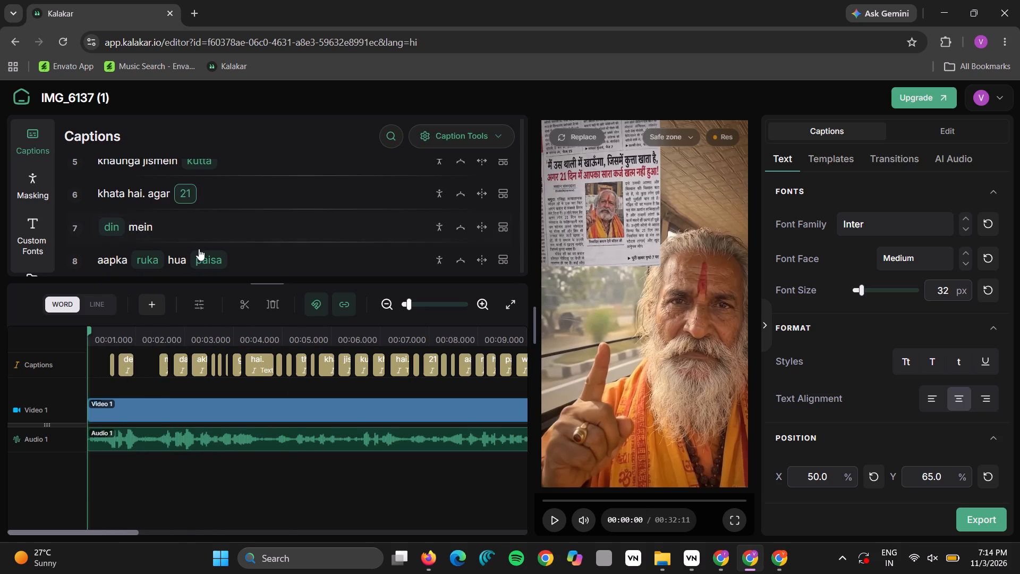
# Merge captions upward through "hua" and "aaya." to form "din mein aapka ruka hua" and "paisa wapis nahi aaya.".
pyautogui.click(185, 260)
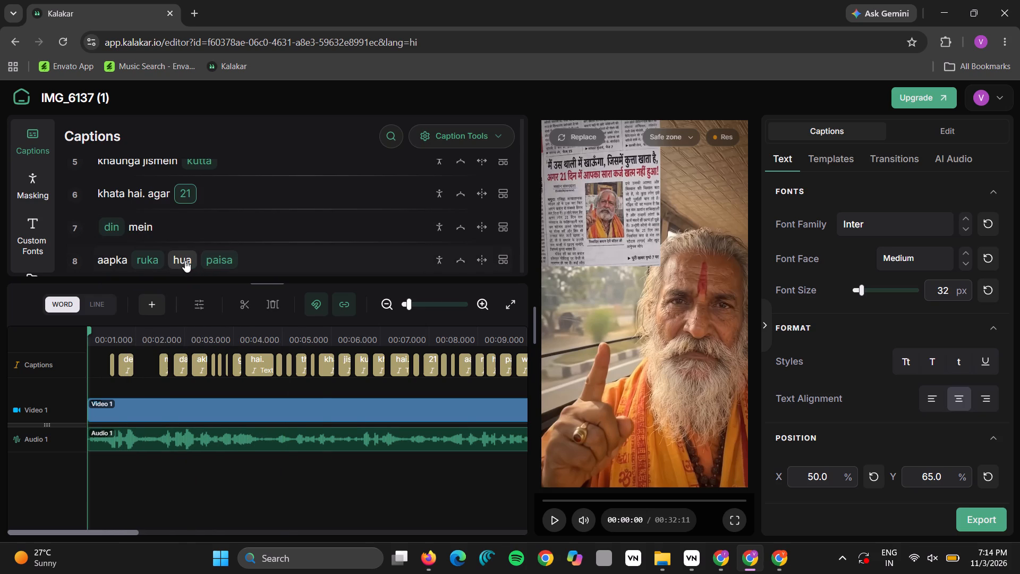
pyautogui.click(219, 481)
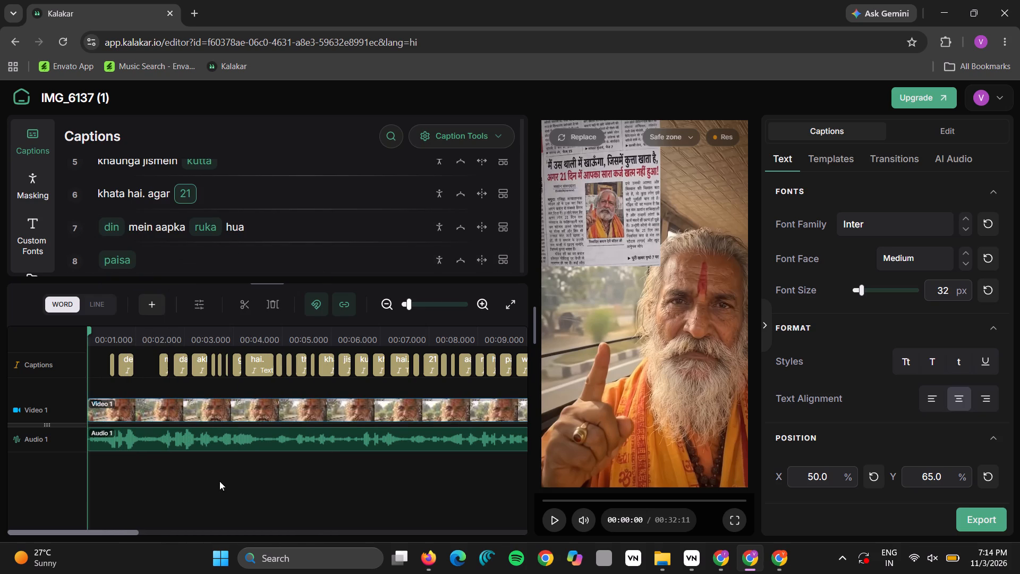
pyautogui.scroll(-1, 195, 242)
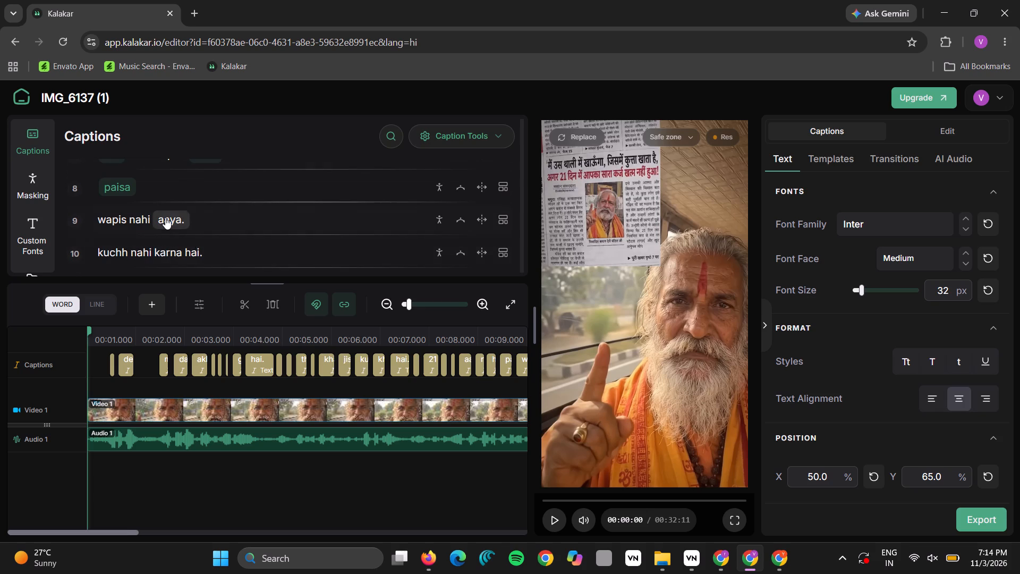
pyautogui.click(165, 217)
pyautogui.click(195, 449)
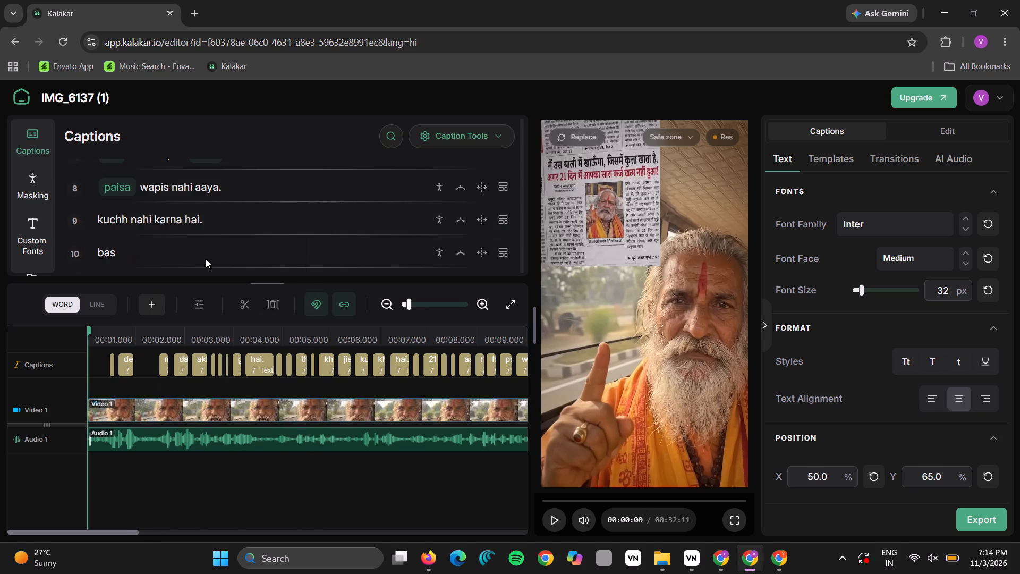
# Move "bas" up to the "kuchh nahi karna hai." caption and "21" down to form "21 din niyam se".
pyautogui.scroll(-1, 208, 230)
pyautogui.click(181, 257)
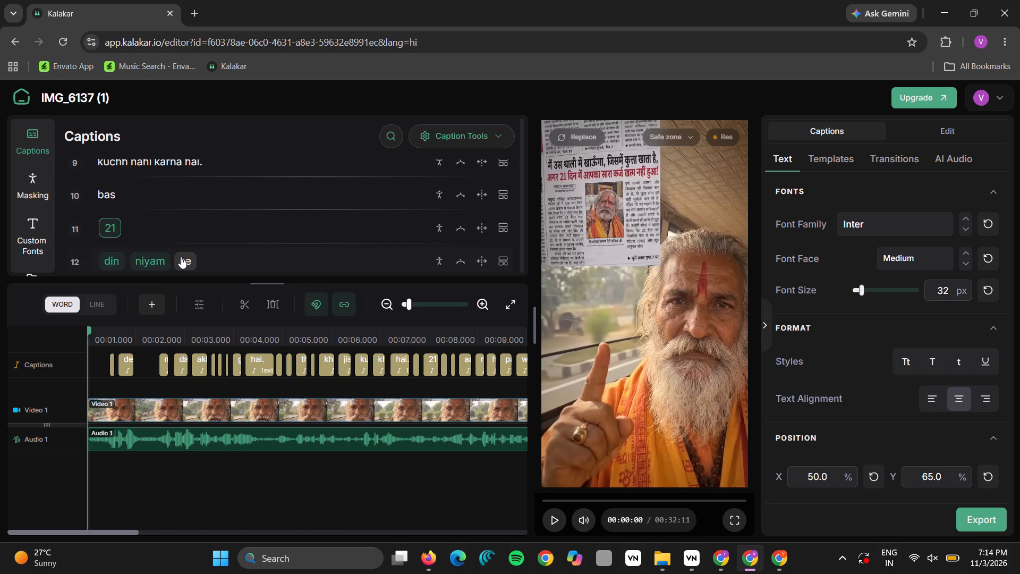
pyautogui.click(110, 198)
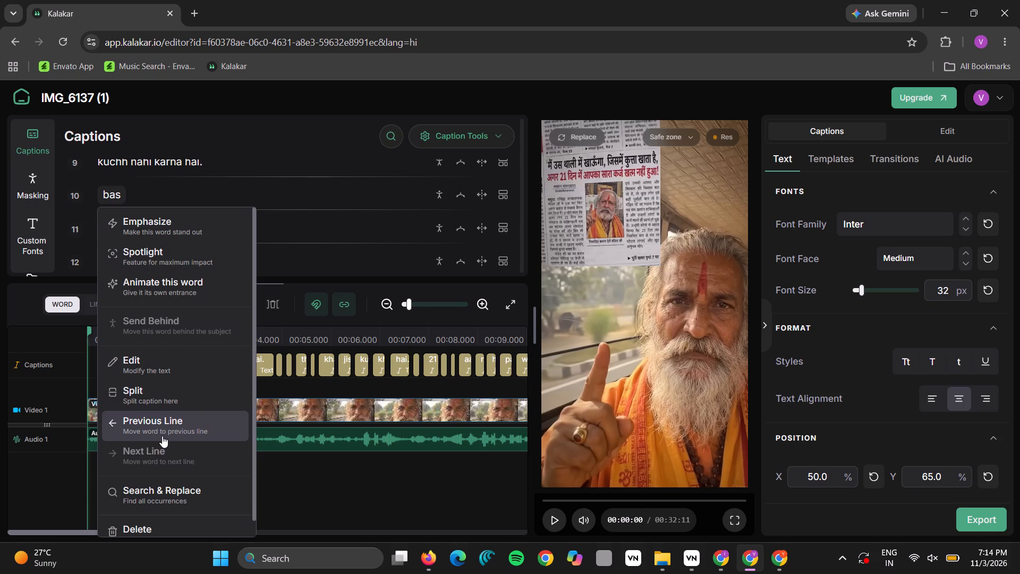
pyautogui.click(162, 436)
pyautogui.click(180, 232)
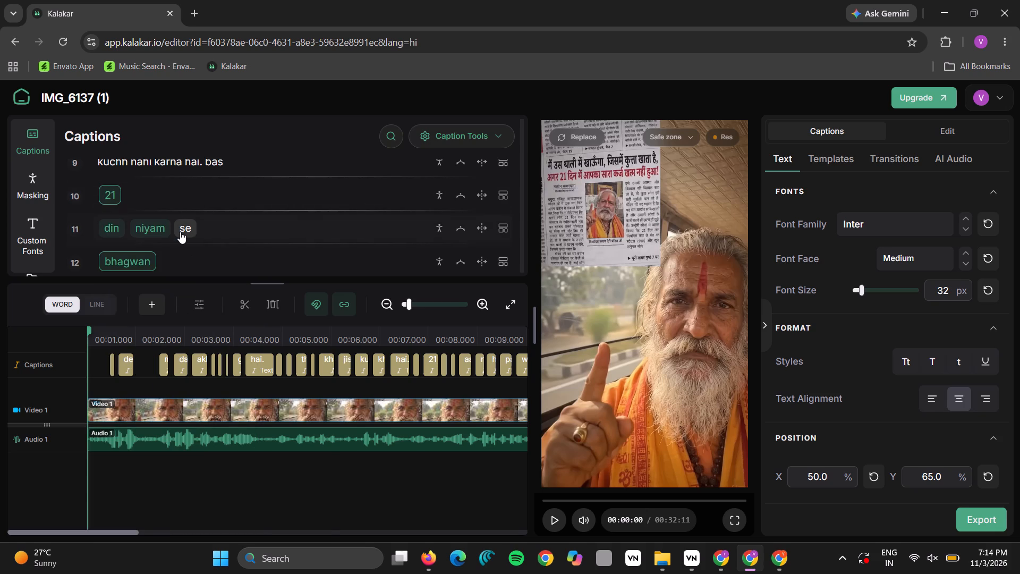
pyautogui.click(108, 190)
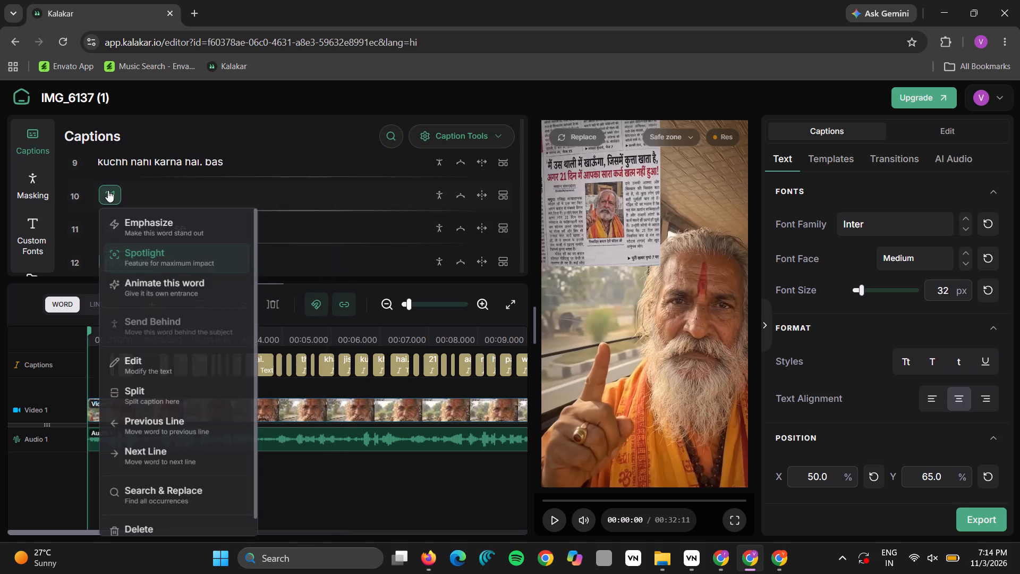
pyautogui.click(152, 445)
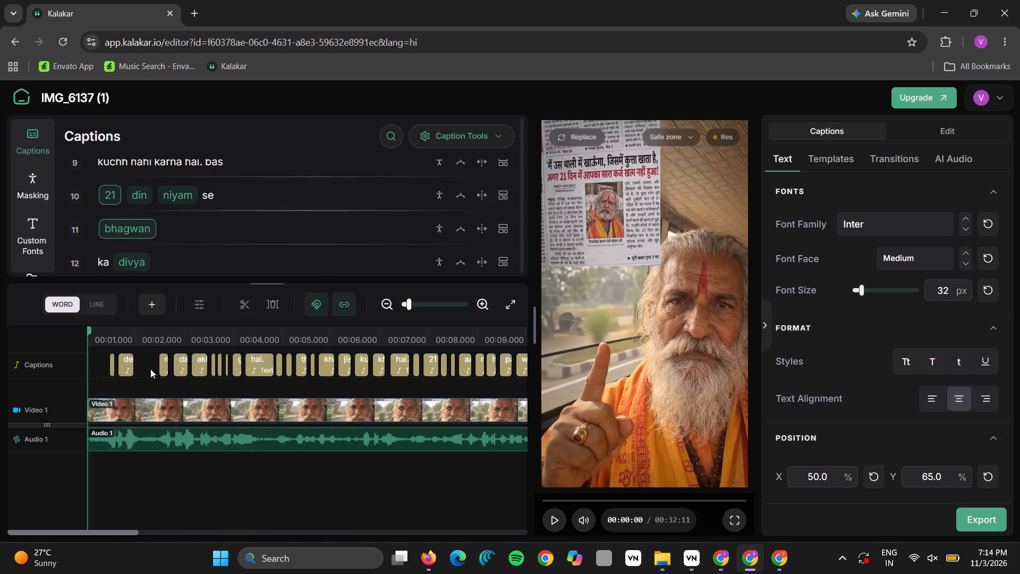
# Move "bhagwan" down to the following caption line so it reads "bhagwan ka divya".
pyautogui.scroll(-1, 173, 214)
pyautogui.click(133, 221)
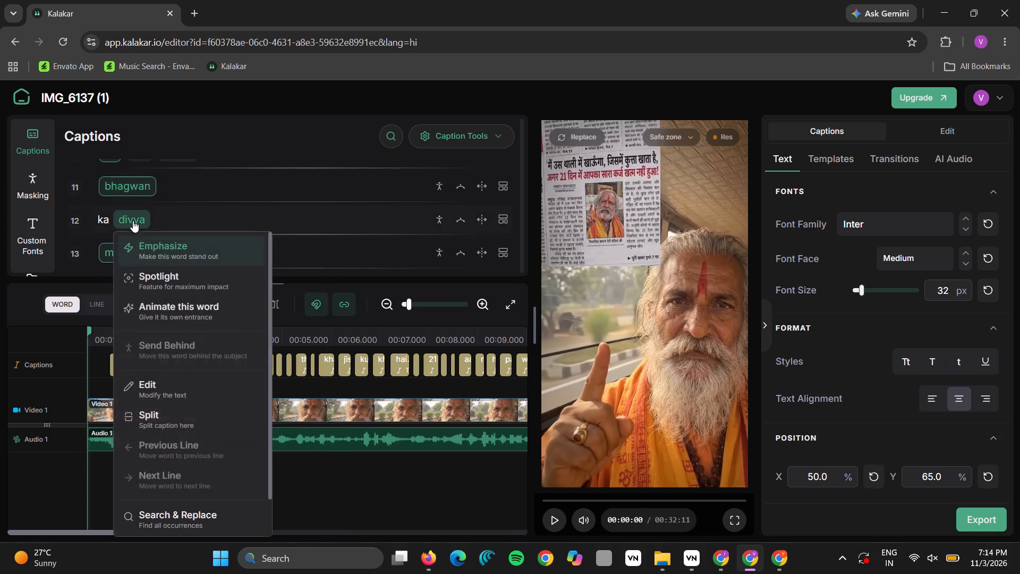
pyautogui.click(106, 222)
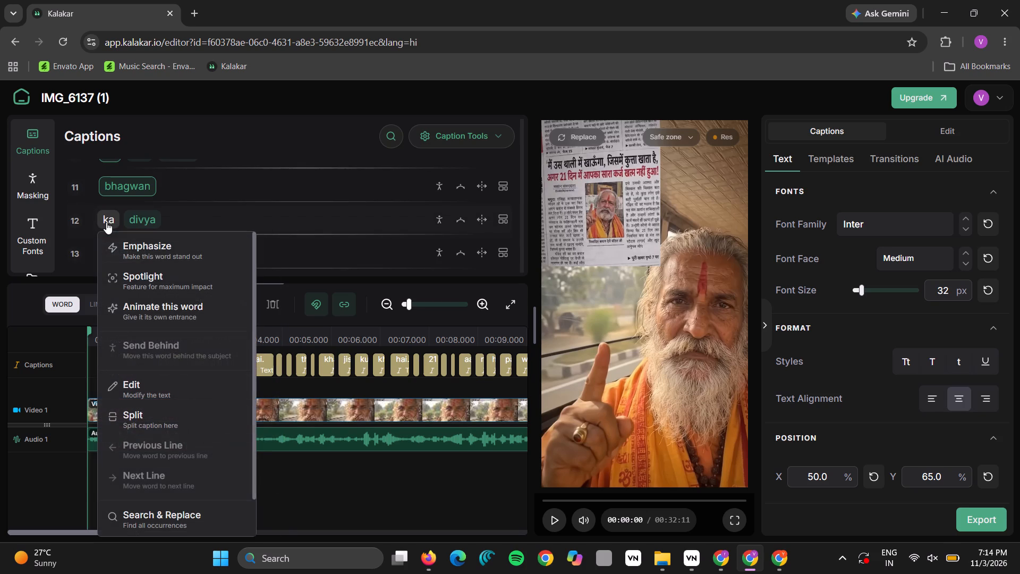
pyautogui.click(133, 215)
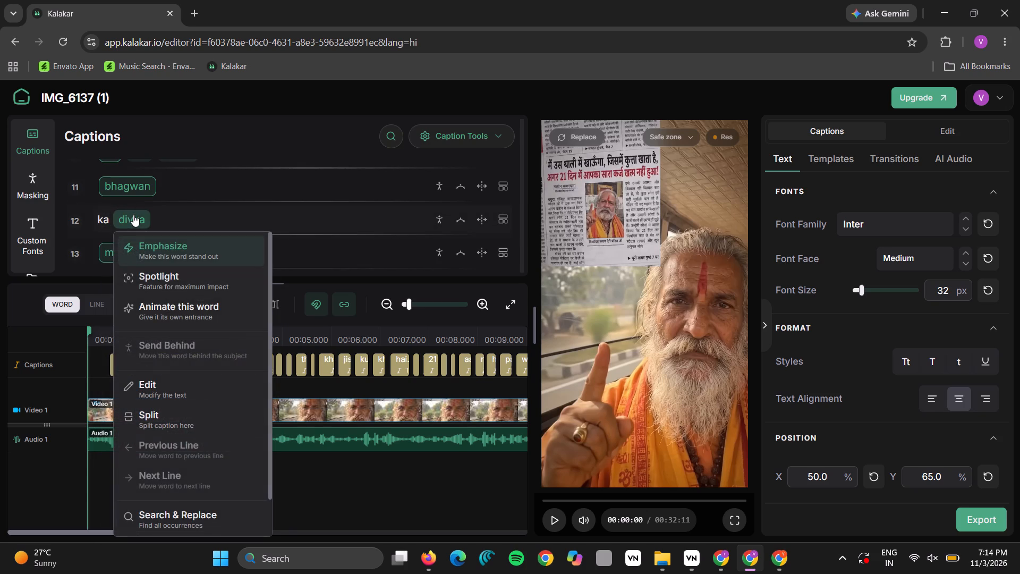
pyautogui.click(129, 175)
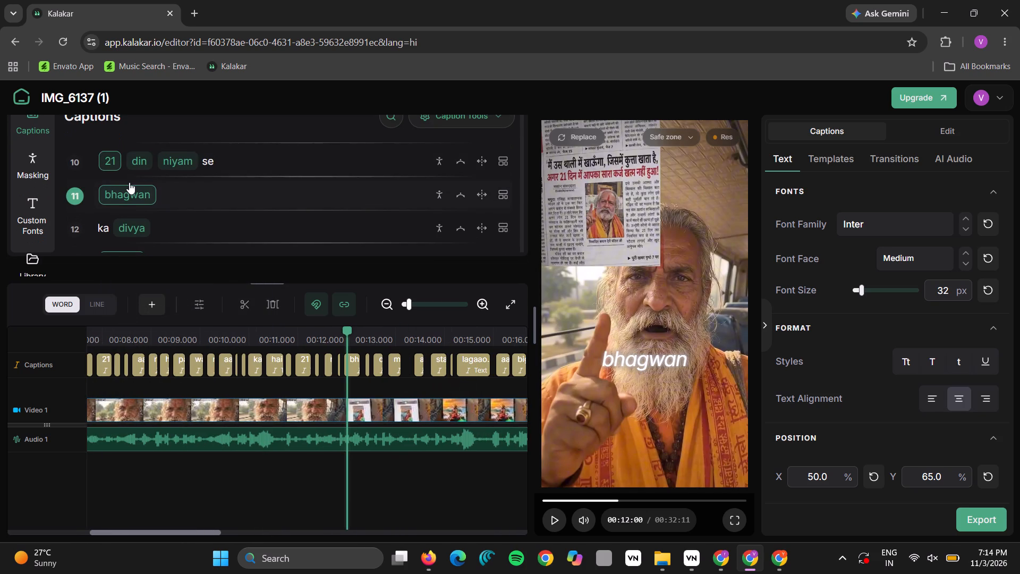
pyautogui.click(129, 193)
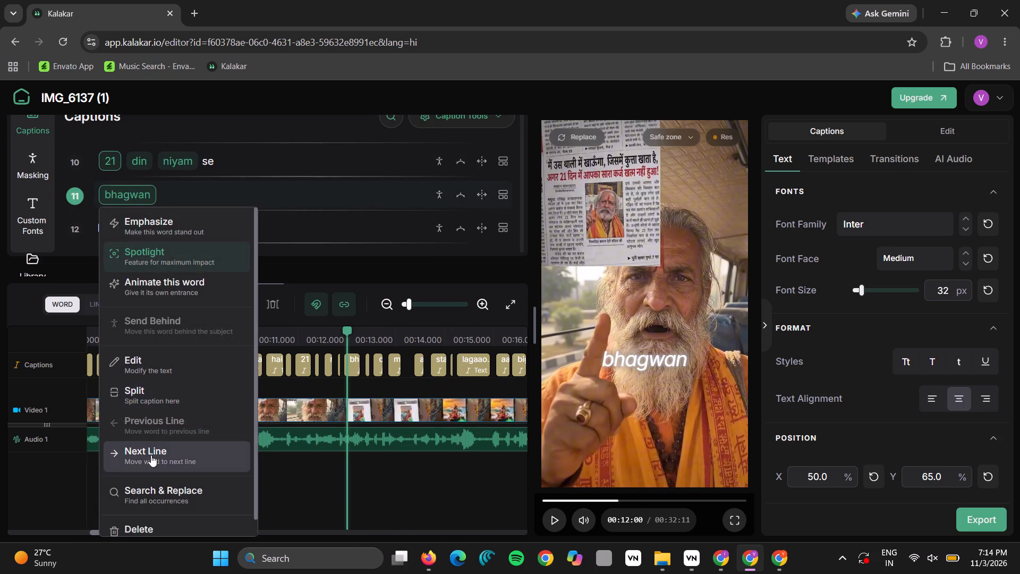
pyautogui.click(151, 455)
# Move "mantra" down to the following caption line so it reads "mantra apne status par lagaao.".
pyautogui.scroll(-1, 166, 240)
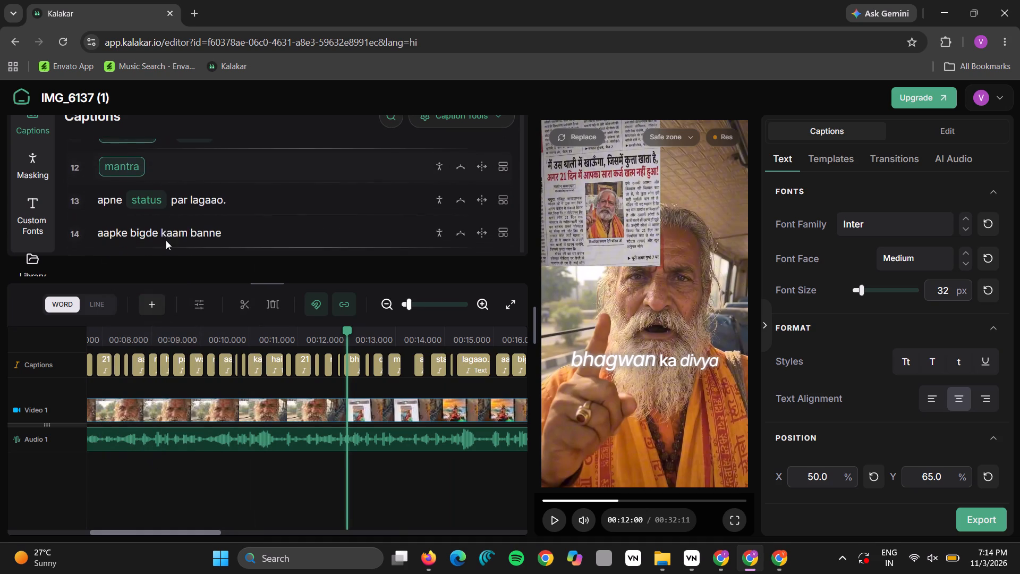
pyautogui.scroll(-1, 166, 240)
pyautogui.click(122, 163)
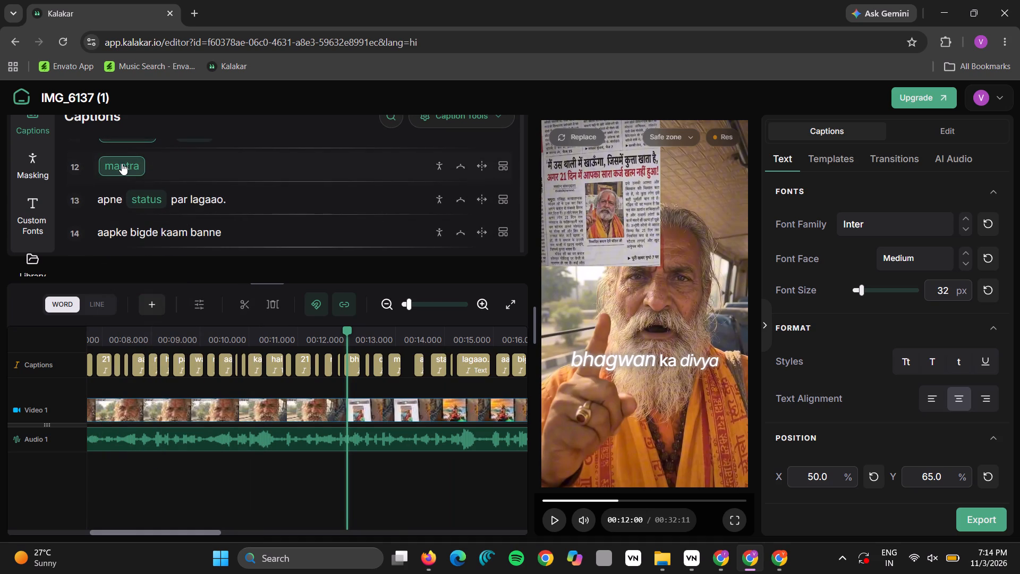
pyautogui.click(142, 427)
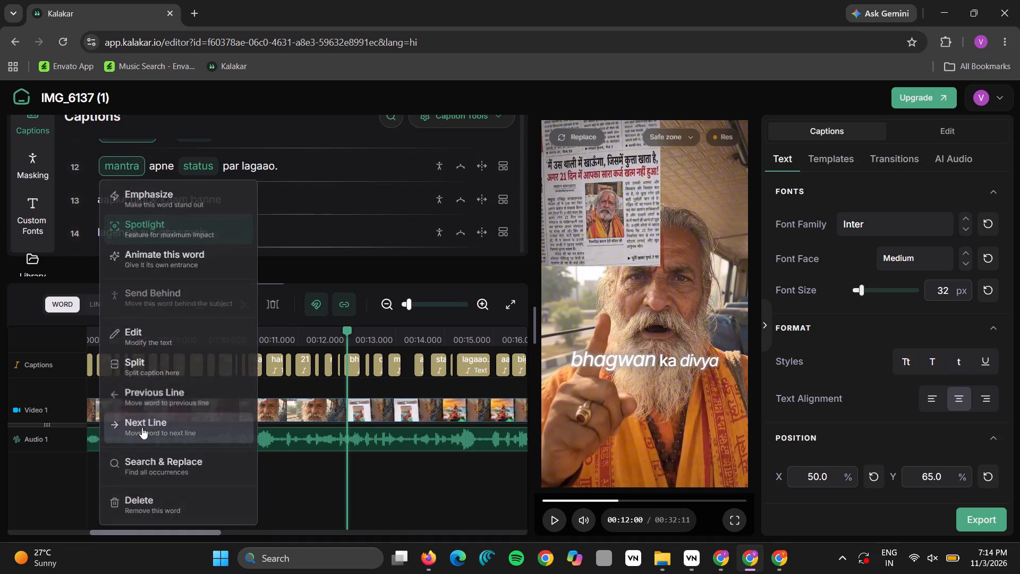
# Move "lagaao." down before "aapke bigde kaam banne", and move "banne" down before "lagenge aur ghar mein".
pyautogui.click(245, 168)
pyautogui.click(283, 425)
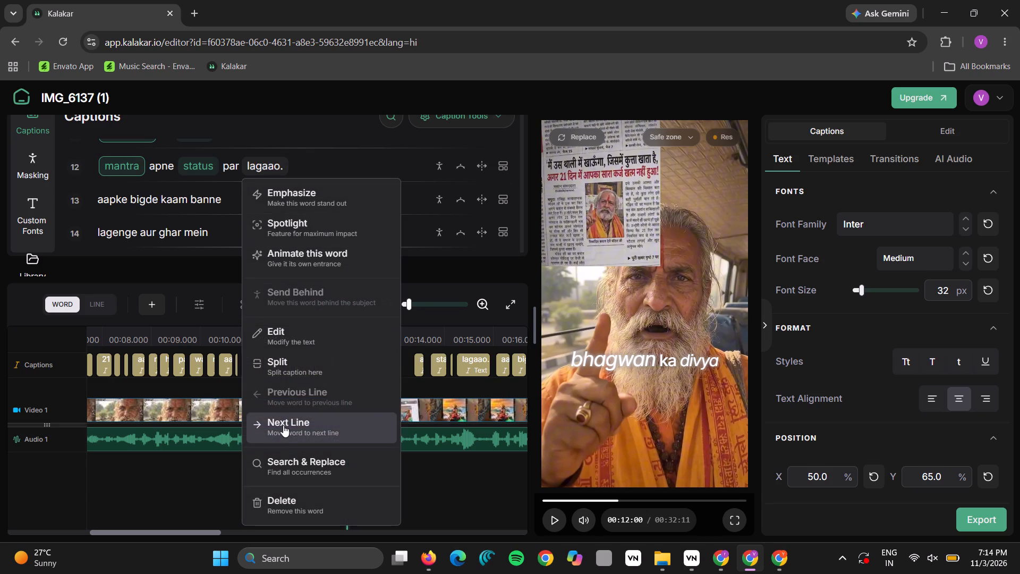
pyautogui.scroll(-1, 225, 208)
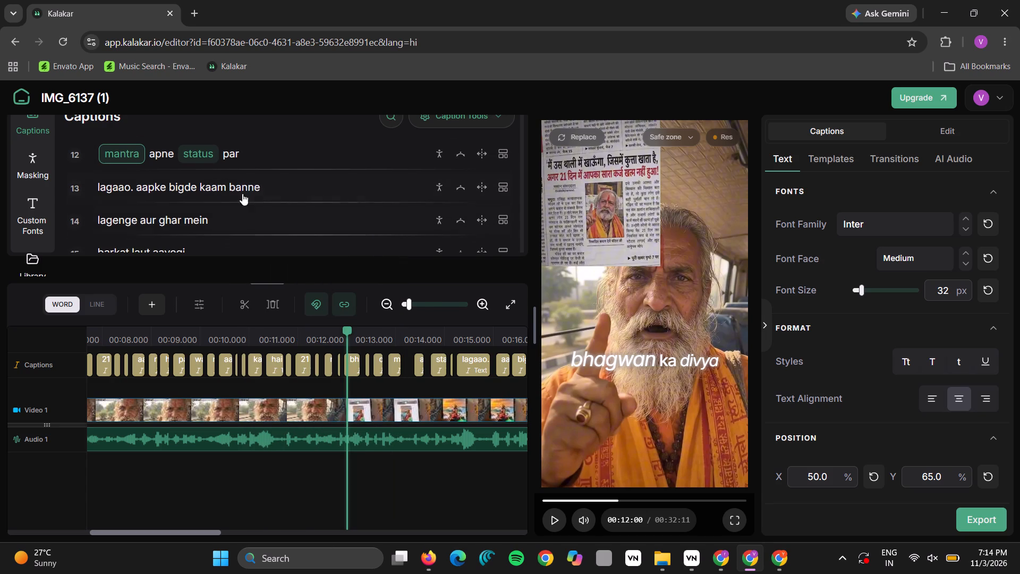
pyautogui.click(248, 188)
pyautogui.click(268, 451)
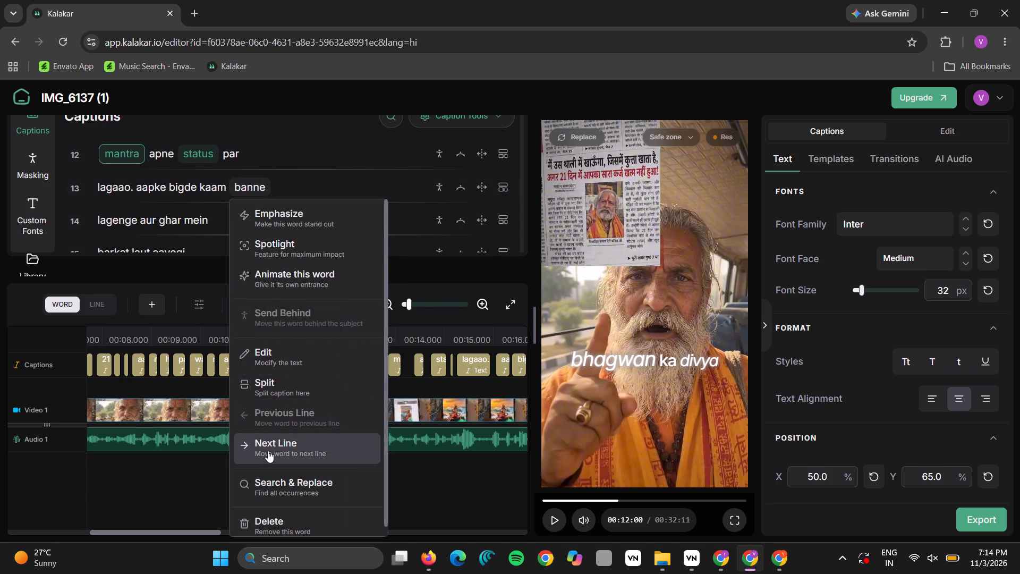
# Review the line breaks of the remaining captions down to the end of the list.
pyautogui.scroll(-1, 232, 215)
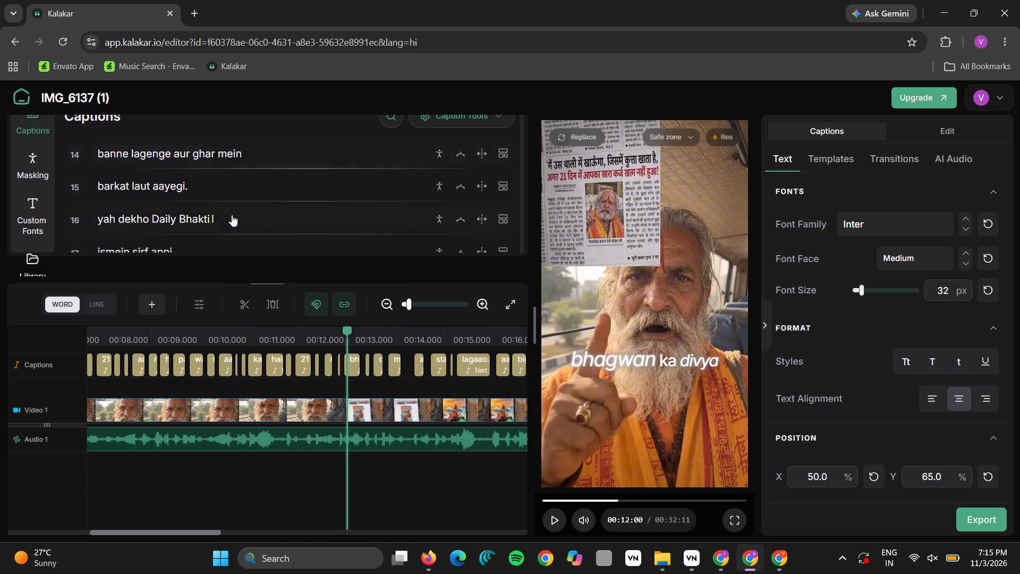
pyautogui.scroll(-2, 232, 215)
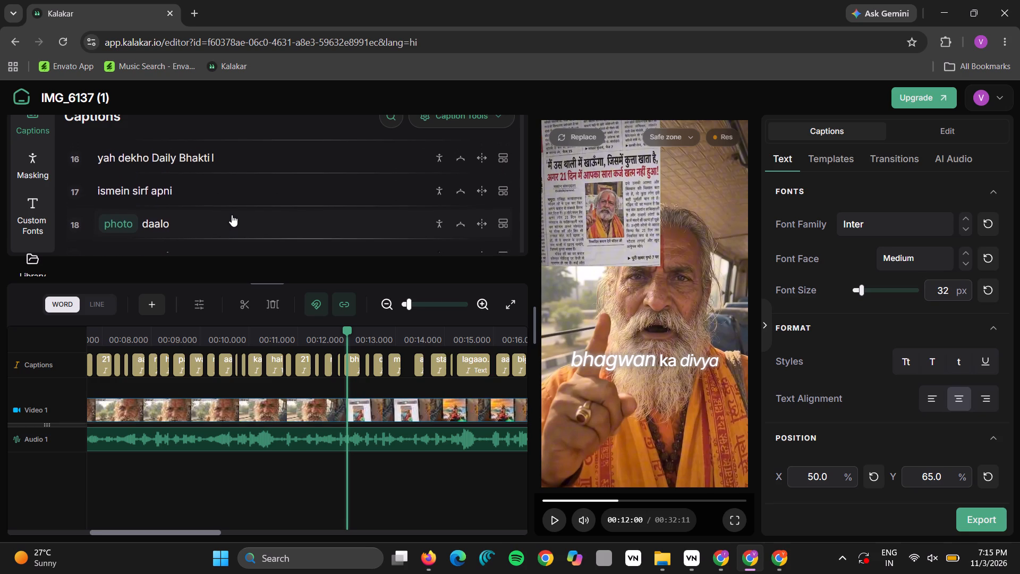
pyautogui.scroll(-2, 232, 215)
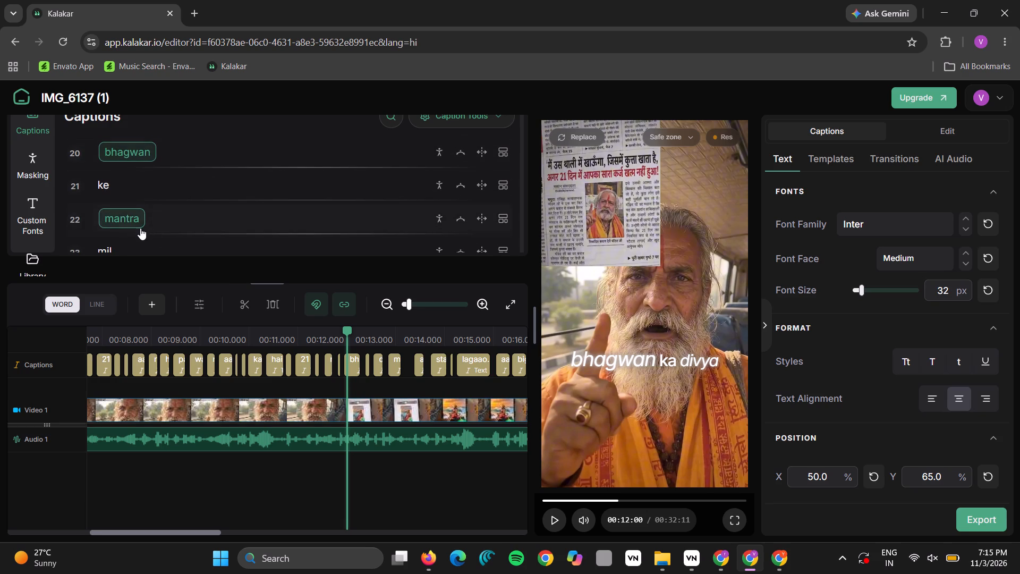
pyautogui.scroll(-3, 140, 228)
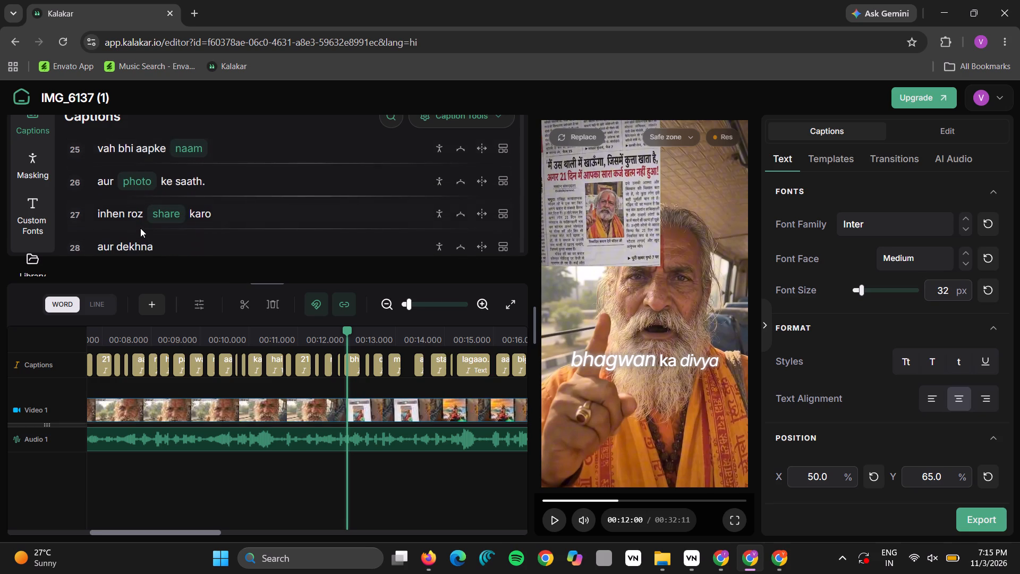
pyautogui.scroll(-4, 140, 228)
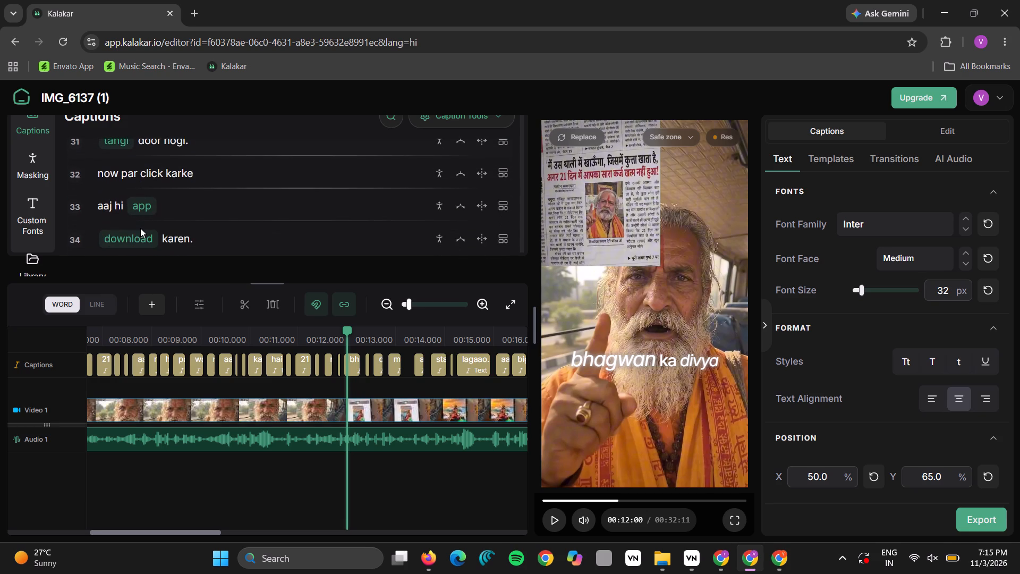
pyautogui.scroll(-3, 140, 228)
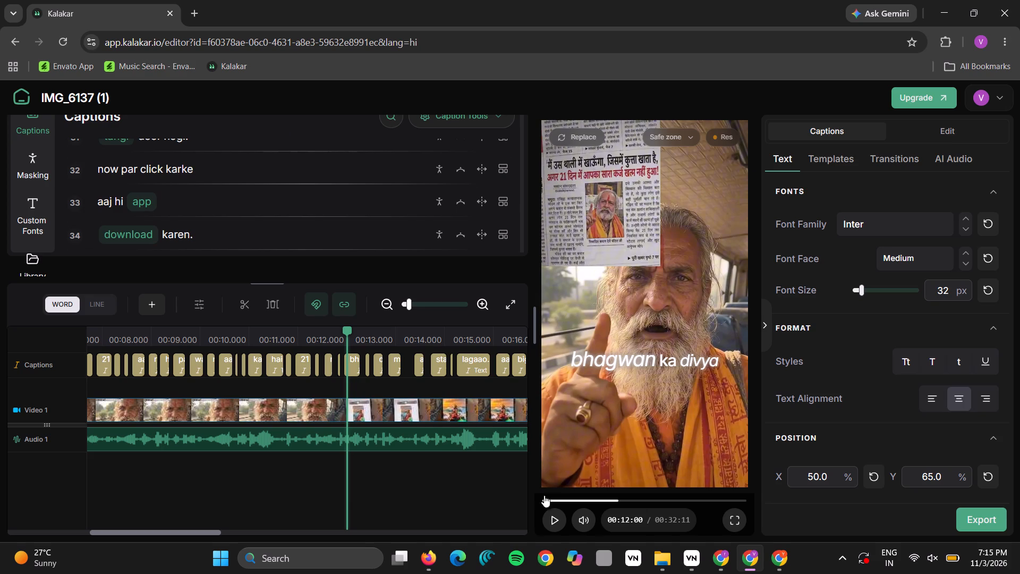
# Move the video preview back to about 1 second, at the first caption.
pyautogui.click(549, 502)
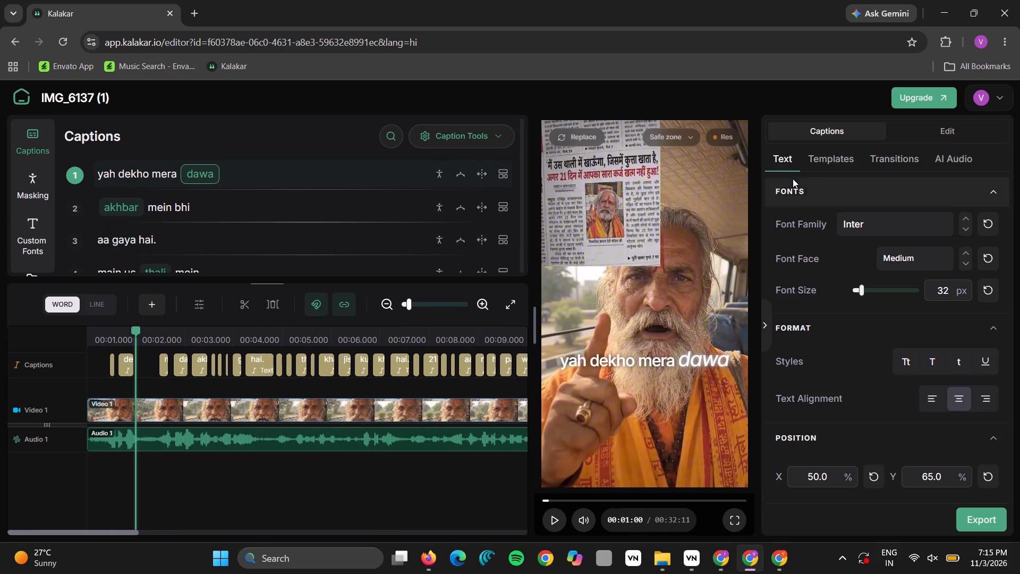
# Apply the built-in Ali Abdaal caption template to the captions.
pyautogui.click(821, 158)
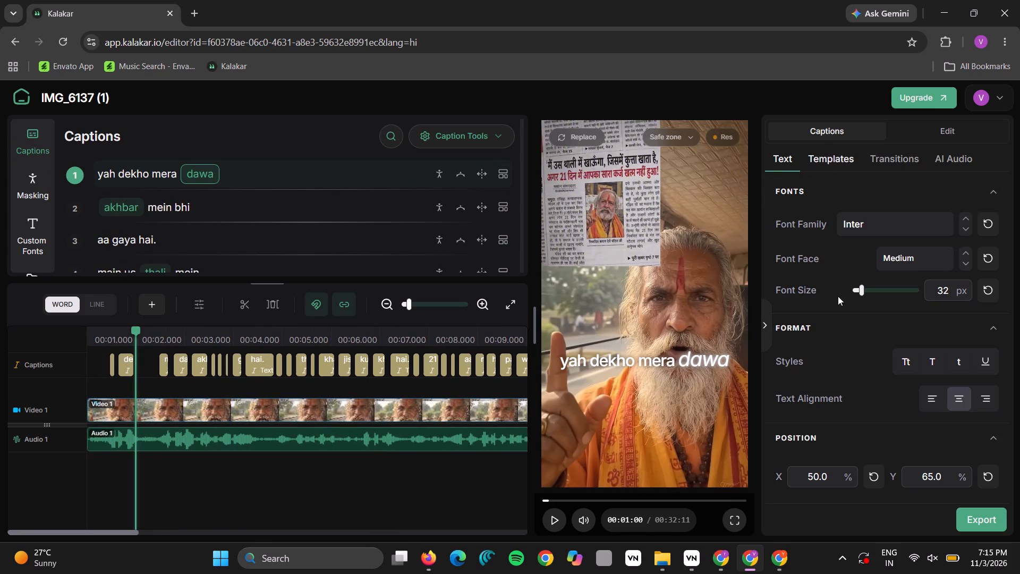
pyautogui.scroll(-2, 868, 378)
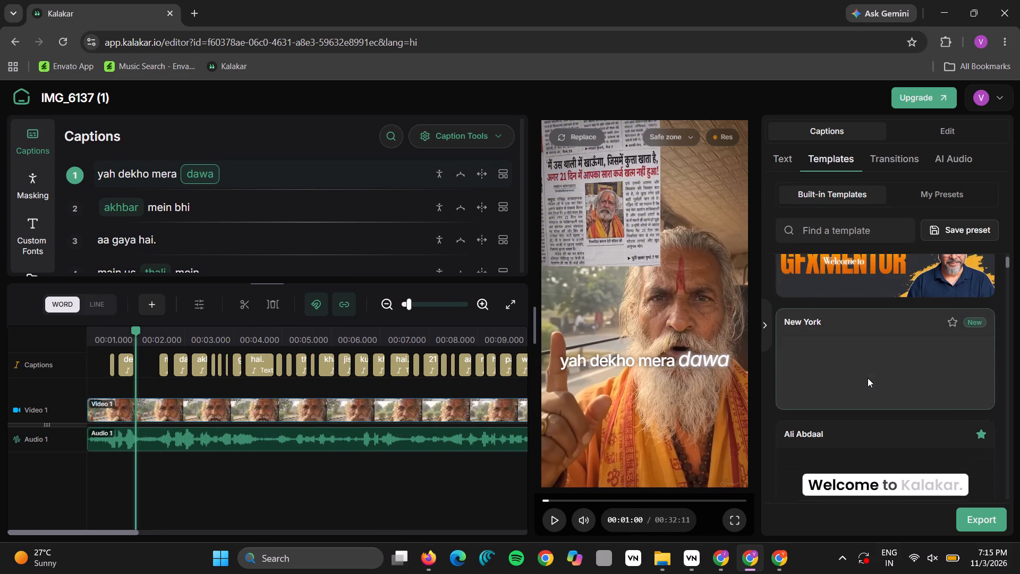
pyautogui.scroll(-1, 868, 378)
pyautogui.click(869, 406)
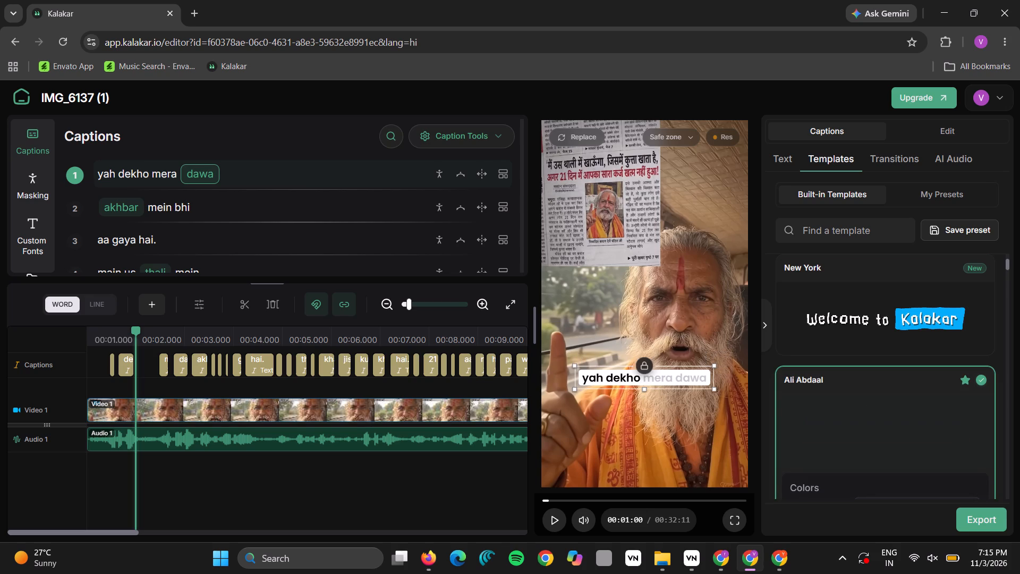
# Shrink the caption text box over the video by its corner to make the subtitles smaller.
pyautogui.moveTo(716, 391); pyautogui.dragTo(682, 380)
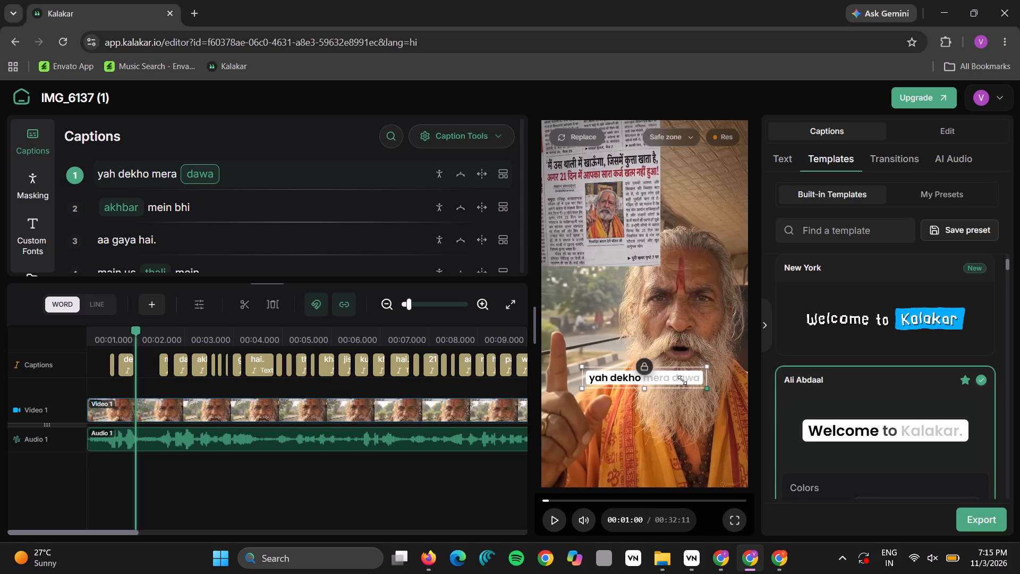
pyautogui.moveTo(682, 380); pyautogui.dragTo(675, 374)
# Return the Kalakar video preview to the start and check the video uploads in the Google Drive window.
pyautogui.click(775, 565)
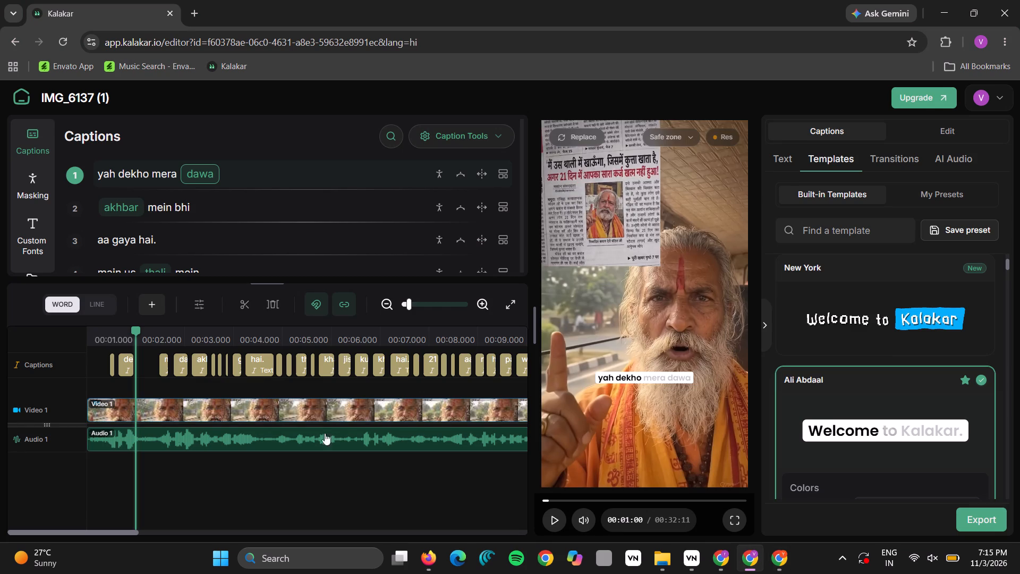
pyautogui.moveTo(547, 501); pyautogui.dragTo(530, 504)
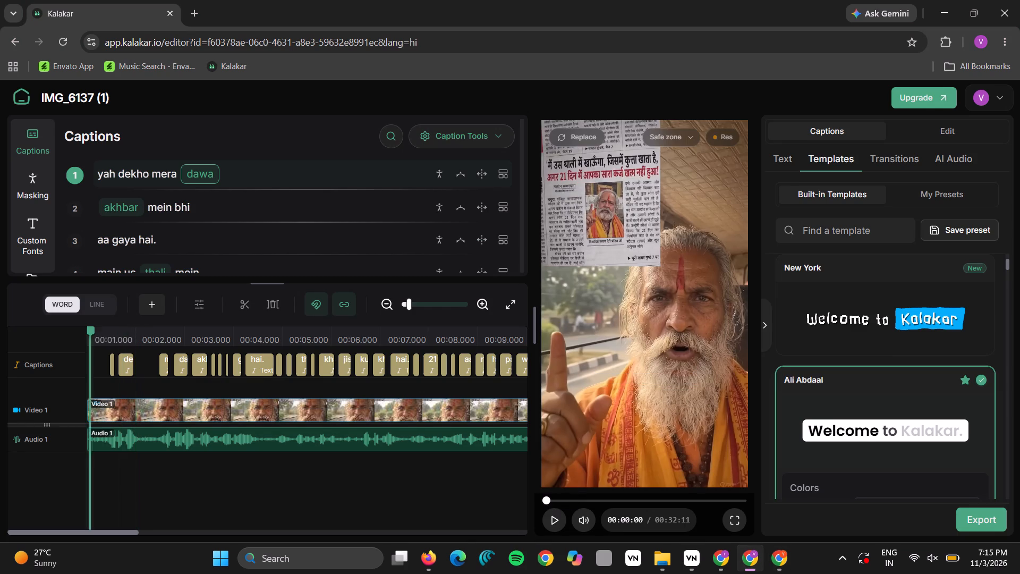
pyautogui.click(775, 555)
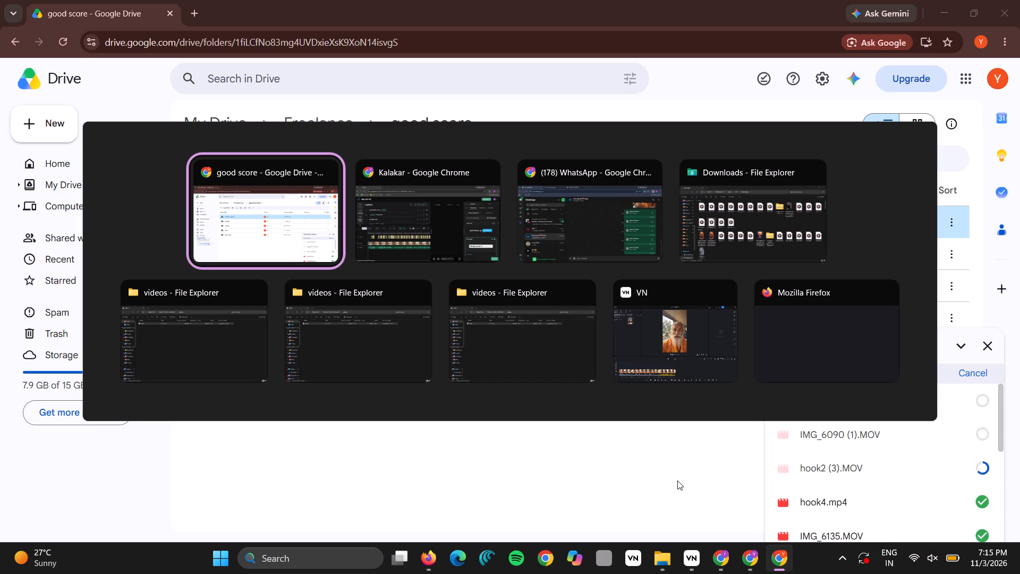
# Play the video from the start to about 6 seconds and delete the caption words "khaunga jismein kutta" from the timeline.
pyautogui.click(548, 528)
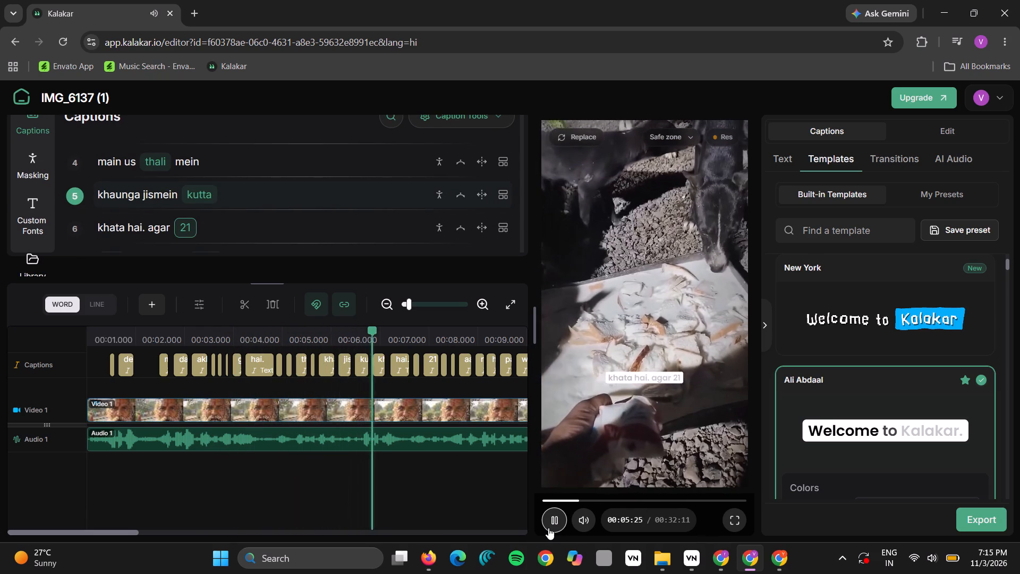
pyautogui.press('space')
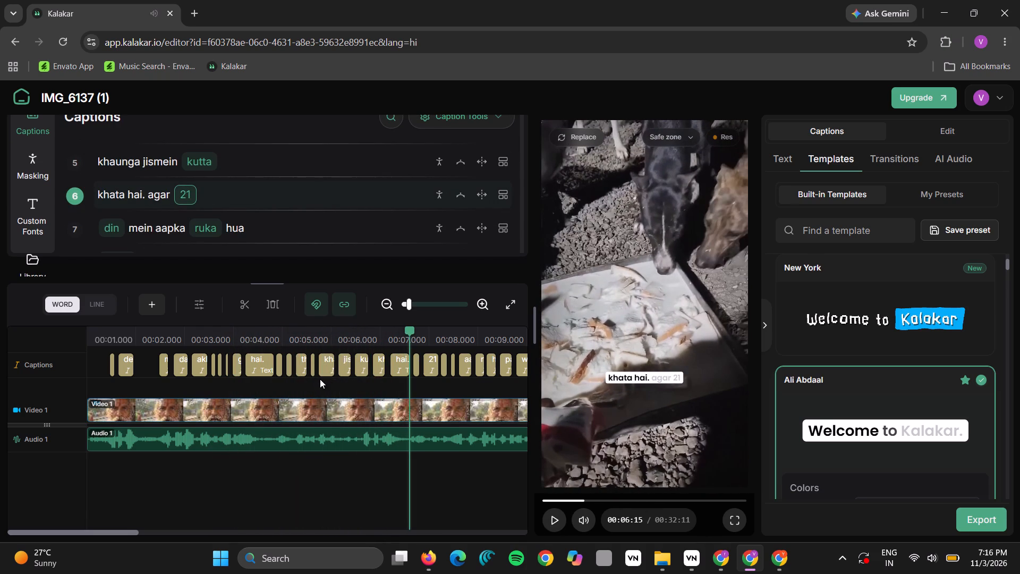
pyautogui.moveTo(320, 379); pyautogui.dragTo(359, 373)
pyautogui.press('Delete')
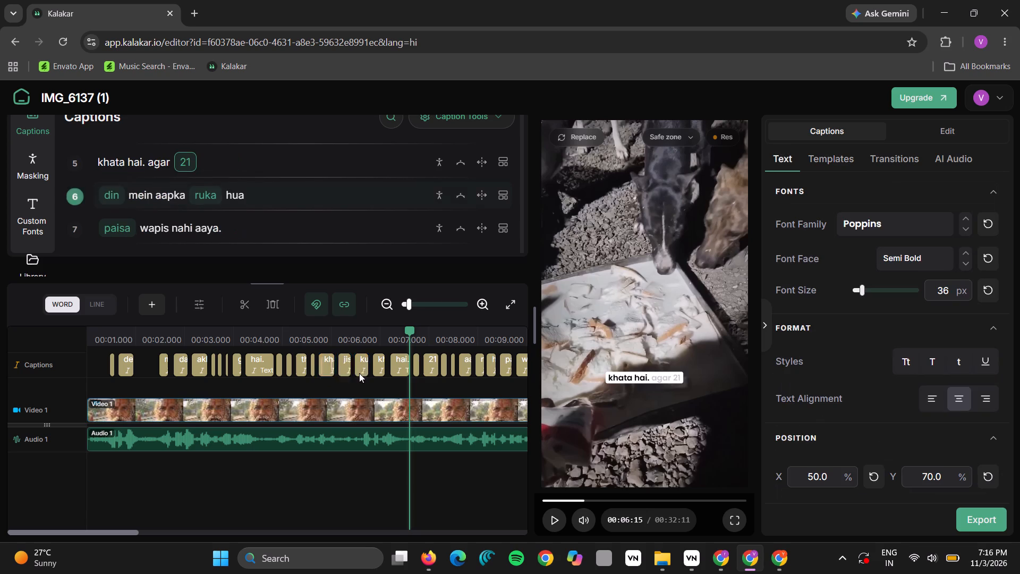
# Replay the section from about 3 seconds and delete the words "khata hai." before "agar 21".
pyautogui.click(567, 503)
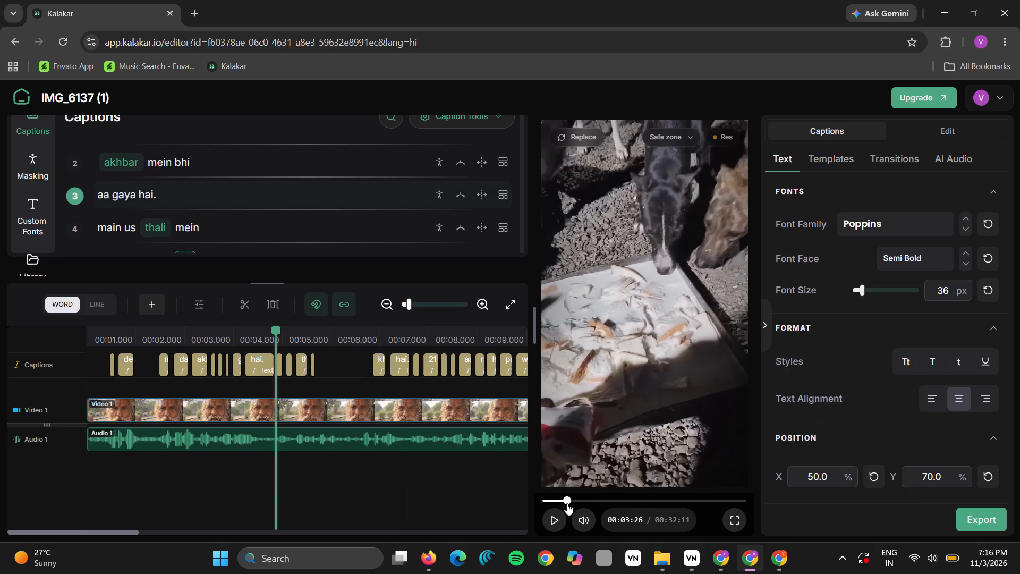
pyautogui.press('space')
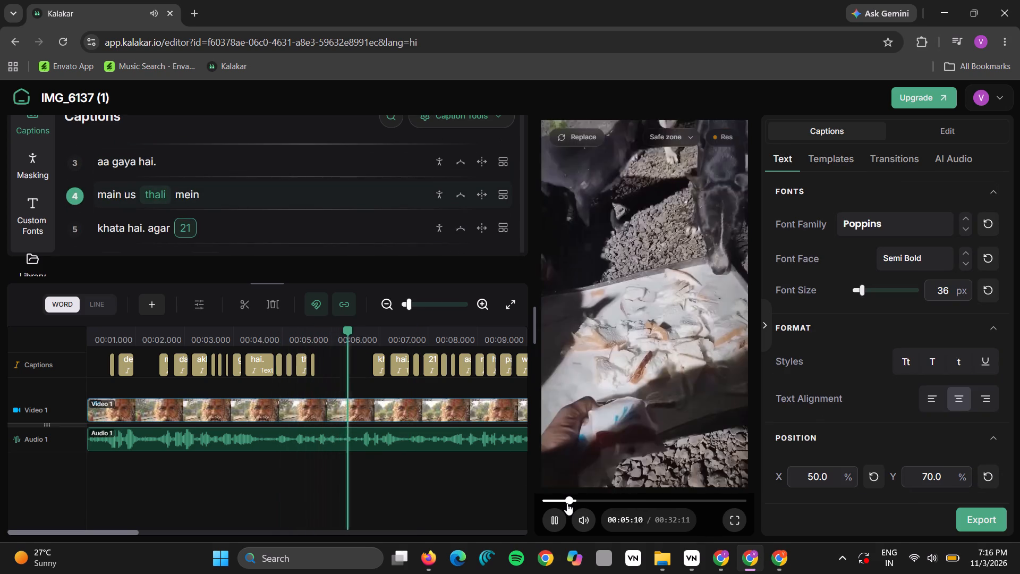
pyautogui.press('space')
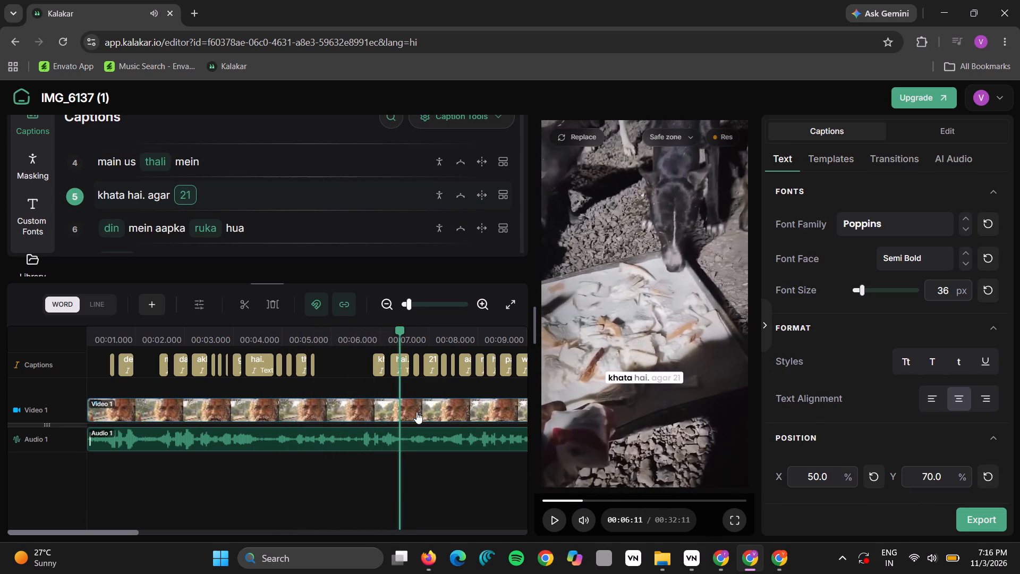
pyautogui.moveTo(371, 376); pyautogui.dragTo(405, 373)
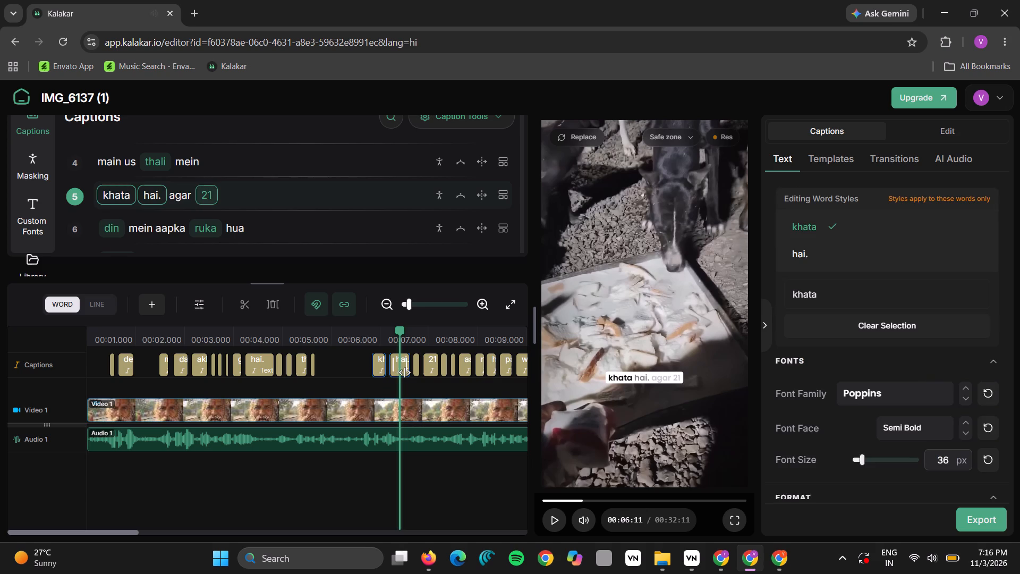
pyautogui.press('Delete')
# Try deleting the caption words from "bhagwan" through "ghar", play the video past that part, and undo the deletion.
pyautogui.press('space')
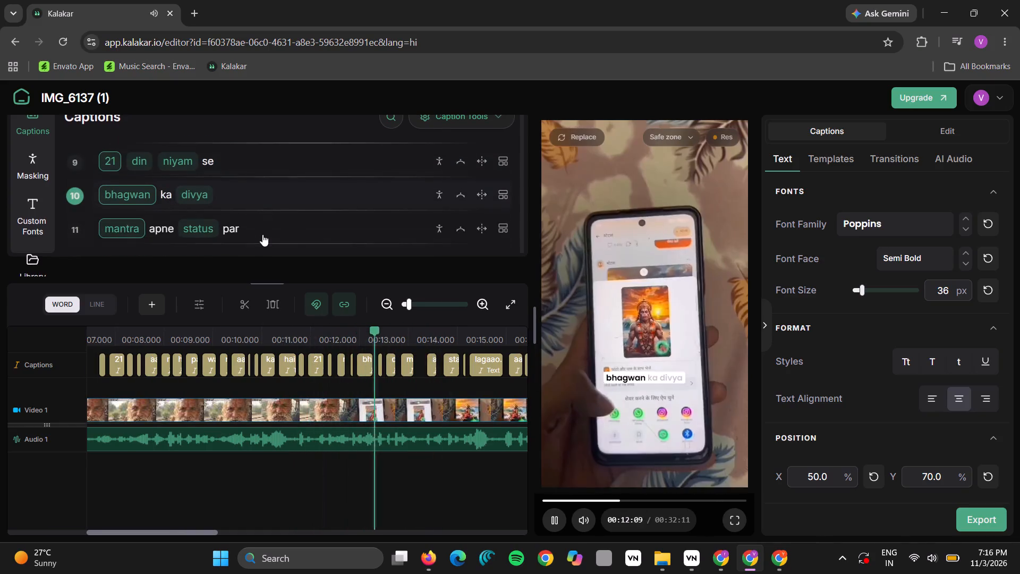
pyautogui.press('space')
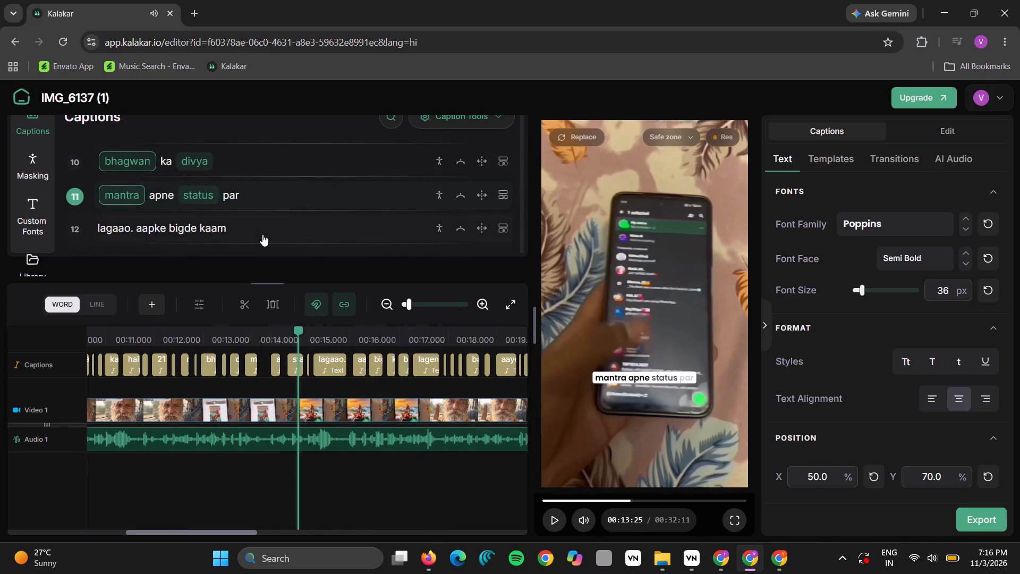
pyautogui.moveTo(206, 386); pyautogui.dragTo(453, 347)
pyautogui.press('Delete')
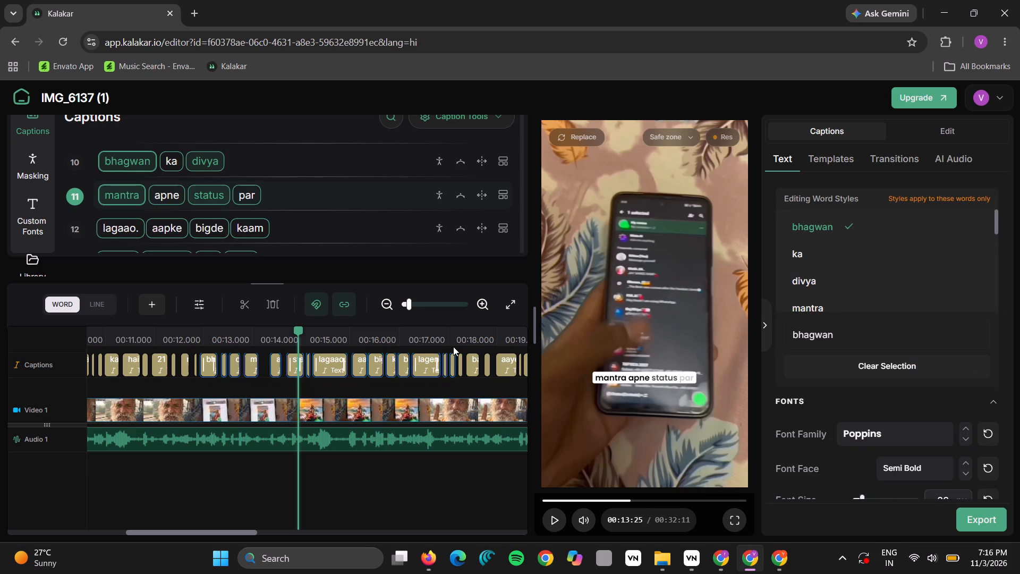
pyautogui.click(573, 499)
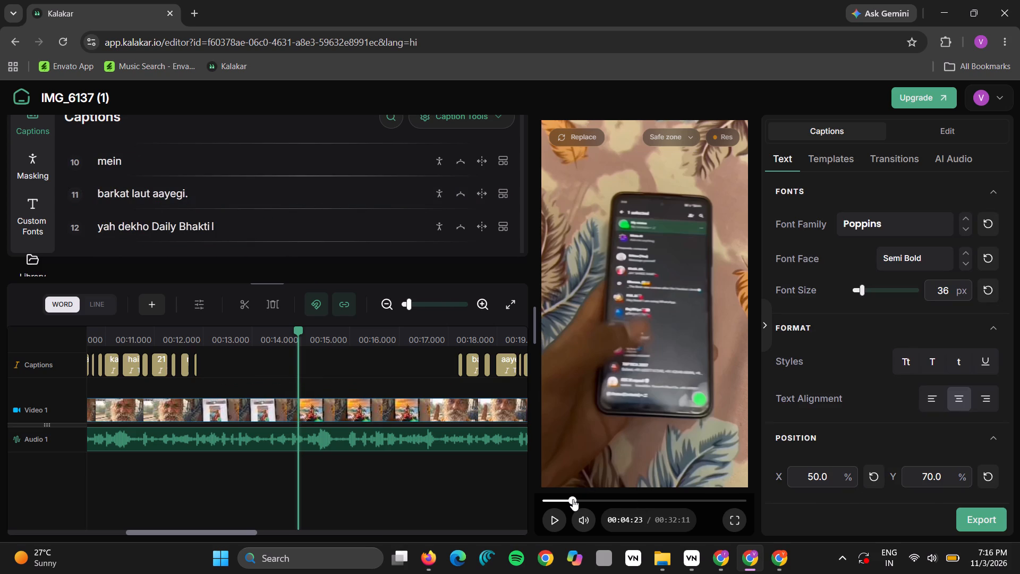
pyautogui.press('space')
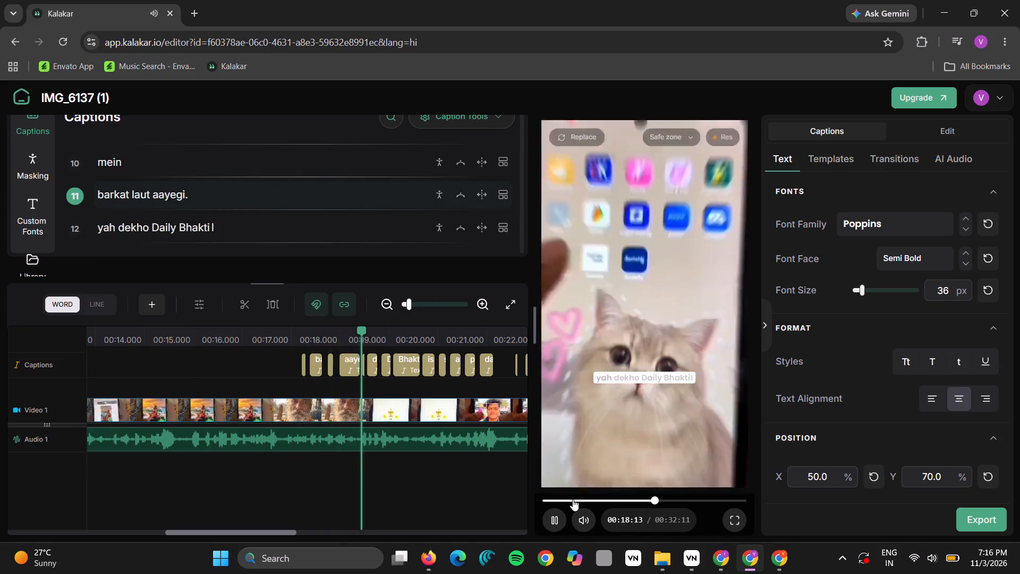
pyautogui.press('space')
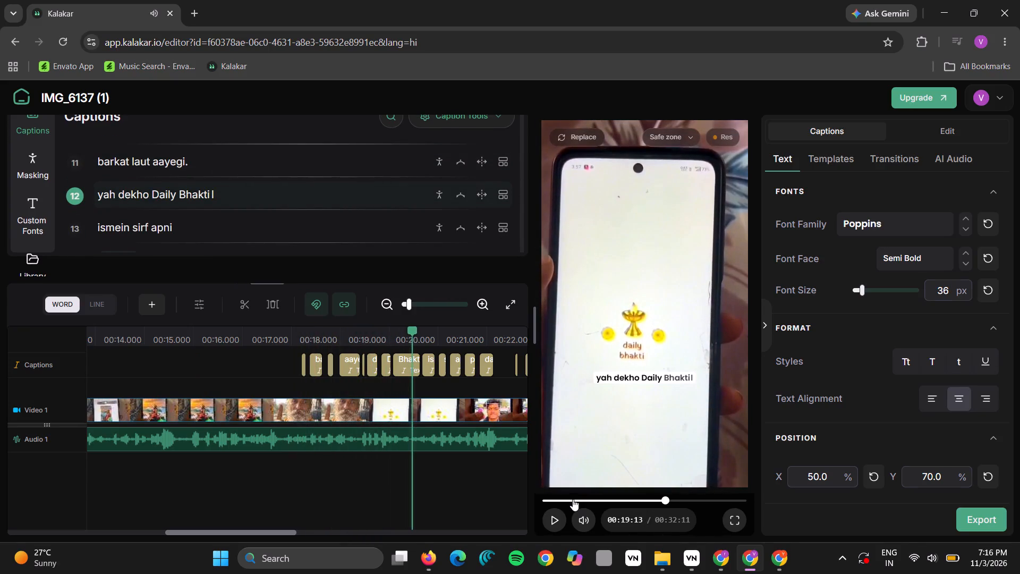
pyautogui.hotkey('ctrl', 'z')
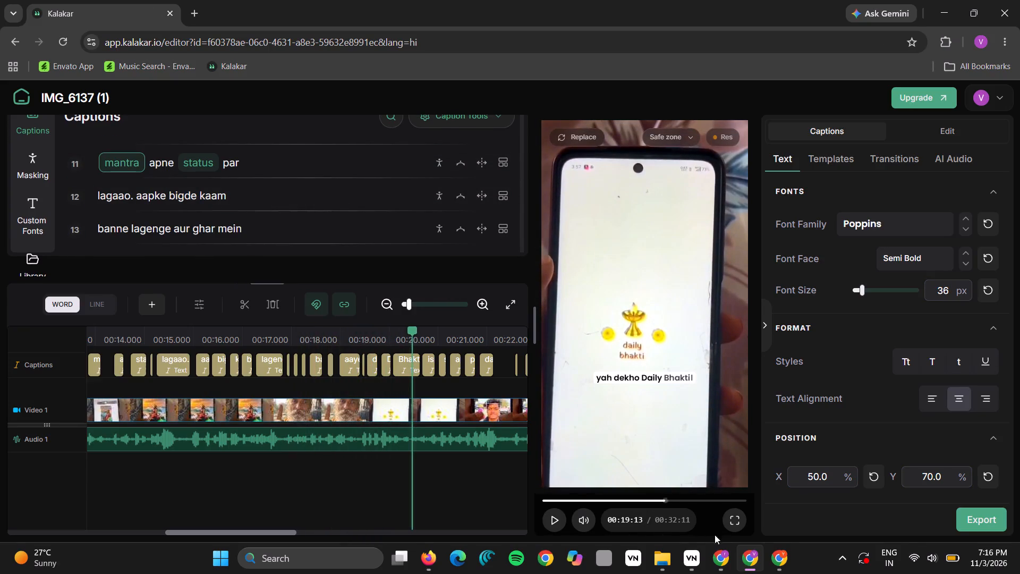
# Replay the phone footage section and delete the caption words from "bhagwan" through "lagaao." on the timeline.
pyautogui.click(634, 502)
pyautogui.press('space')
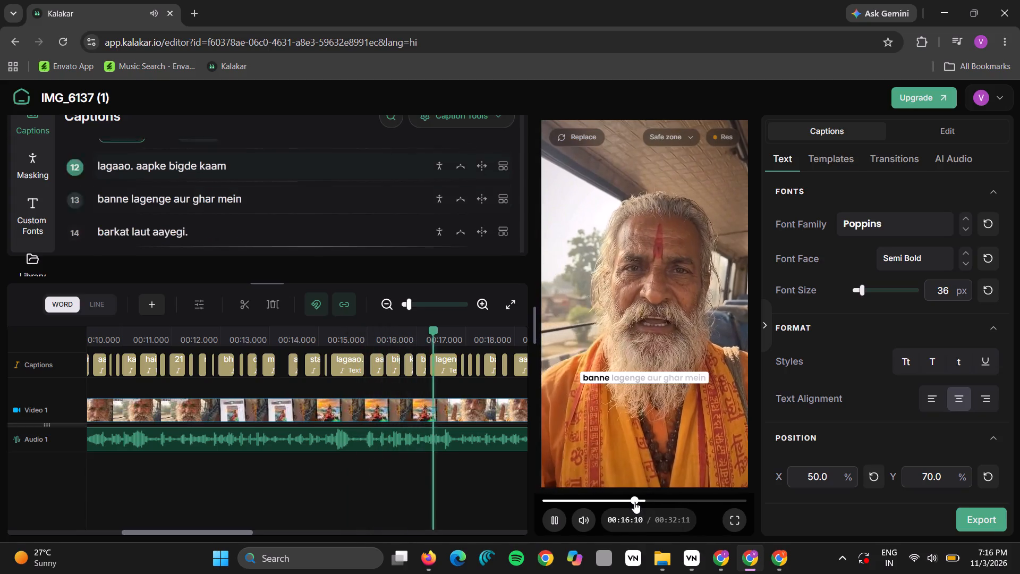
pyautogui.press('space')
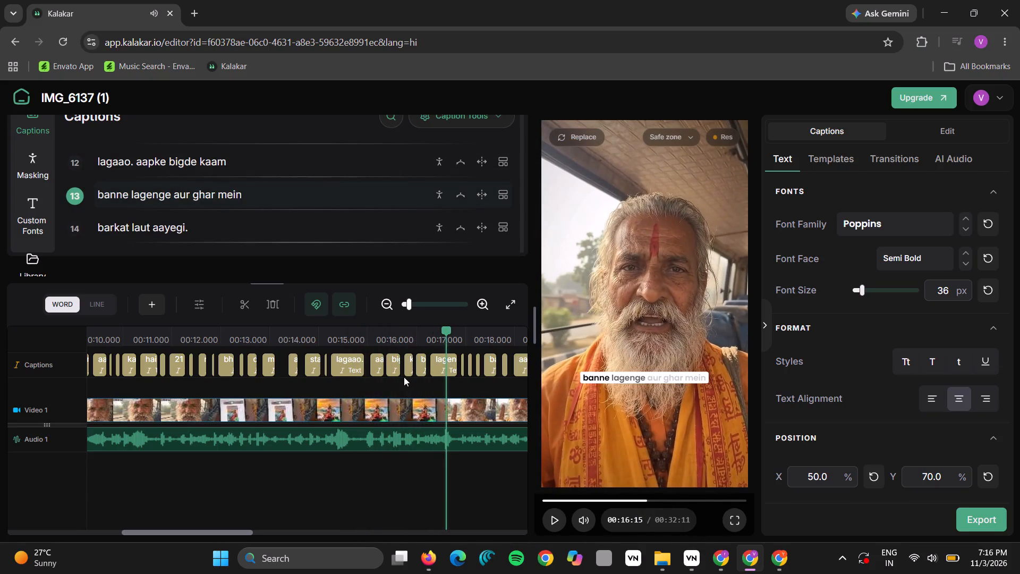
pyautogui.moveTo(364, 381); pyautogui.dragTo(350, 376)
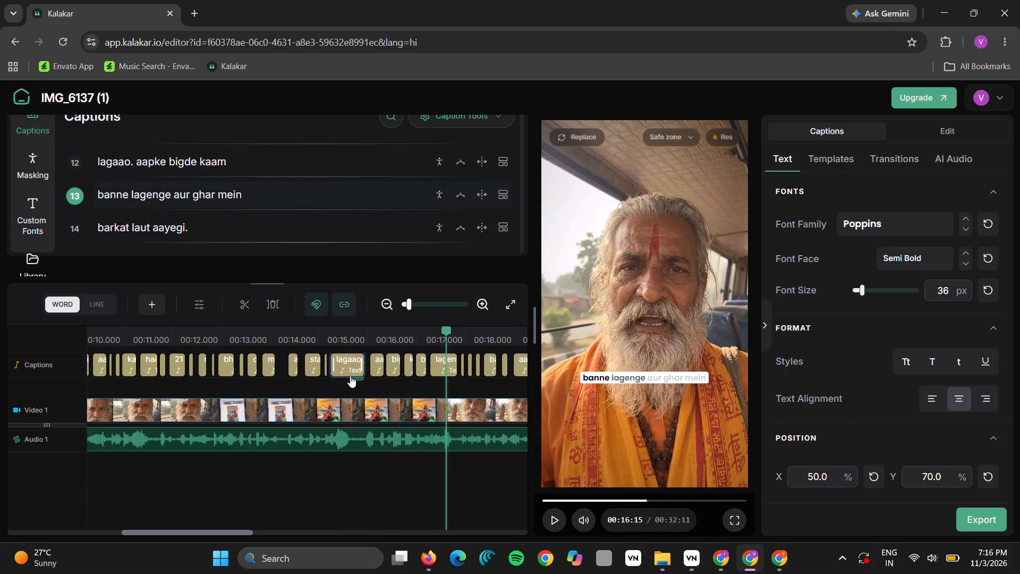
pyautogui.doubleClick(359, 375)
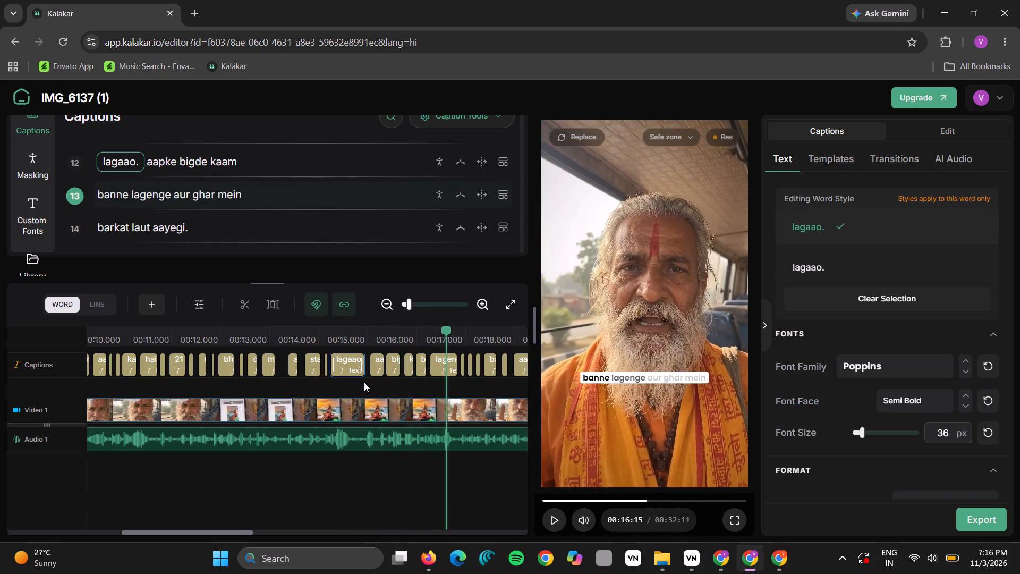
pyautogui.moveTo(364, 382); pyautogui.dragTo(216, 361)
pyautogui.press('Delete')
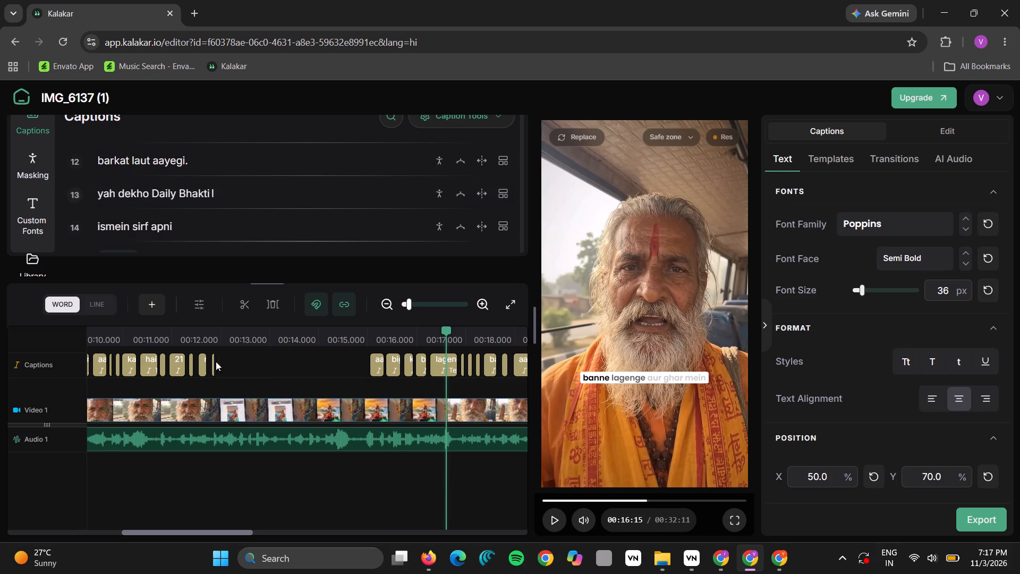
# Replay up to the end of the phone footage and delete the caption line "aapke bigde kaam".
pyautogui.click(596, 494)
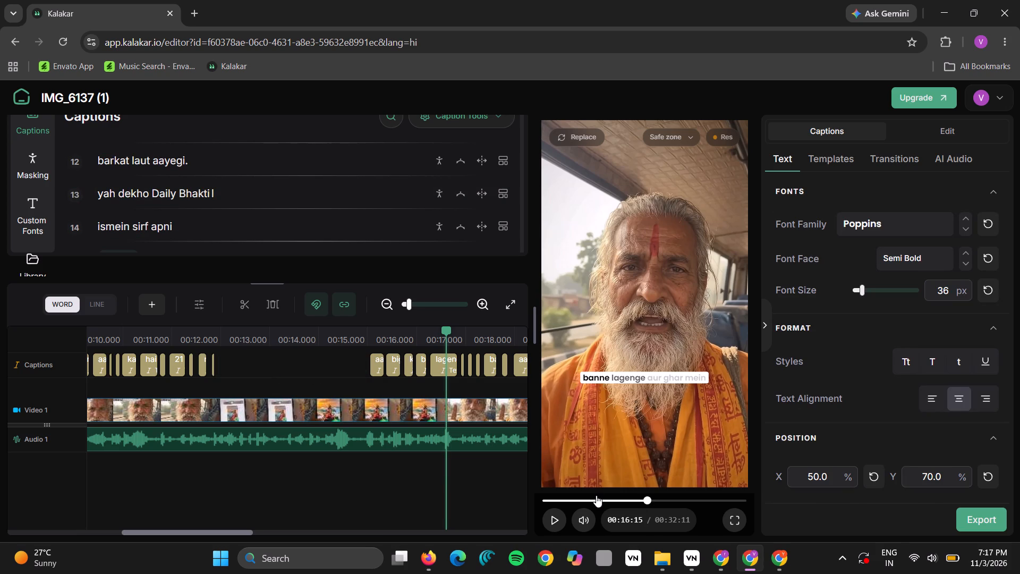
pyautogui.click(596, 495)
pyautogui.press('space')
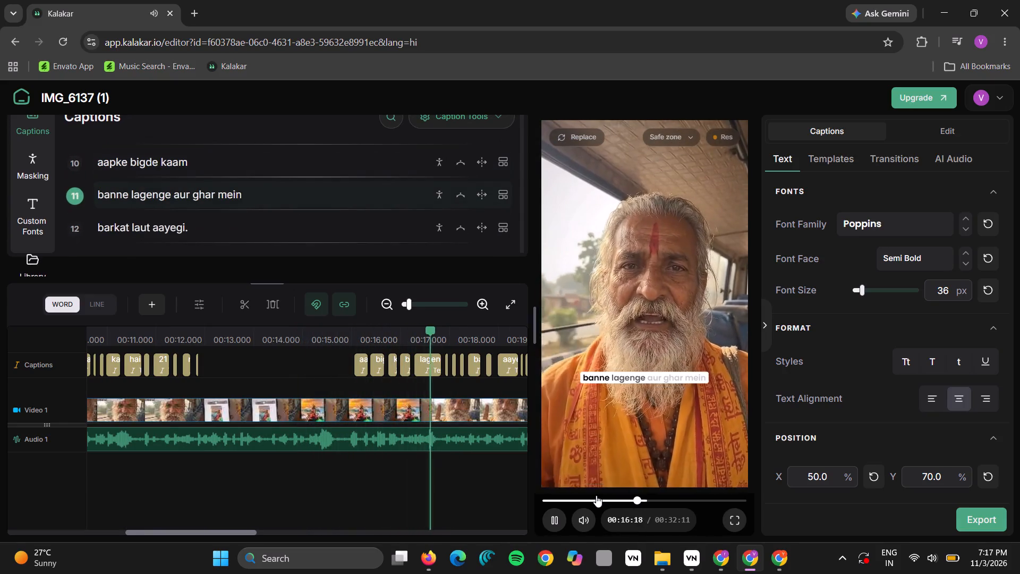
pyautogui.press('space')
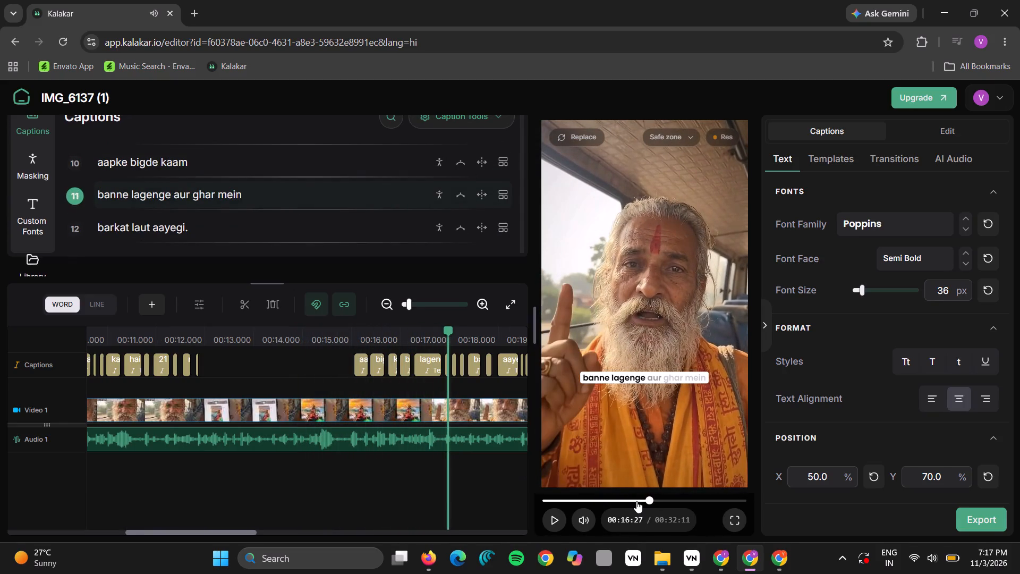
pyautogui.click(636, 501)
pyautogui.press('space')
pyautogui.press('space')
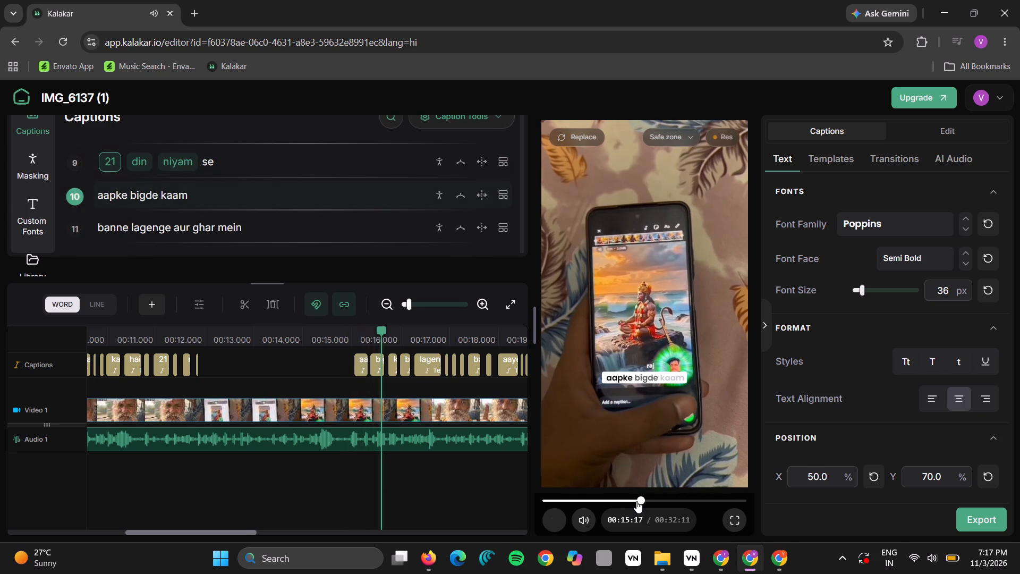
pyautogui.moveTo(331, 374); pyautogui.dragTo(398, 370)
pyautogui.press('Delete')
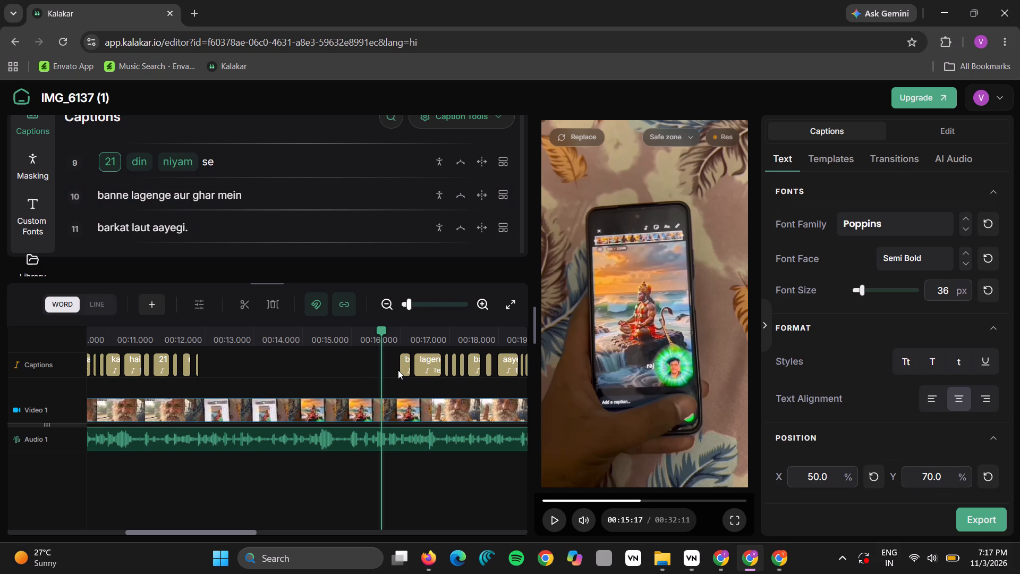
# Play on to about 19 seconds and delete the caption words from "dekho" up to the word before "daalo".
pyautogui.press('space')
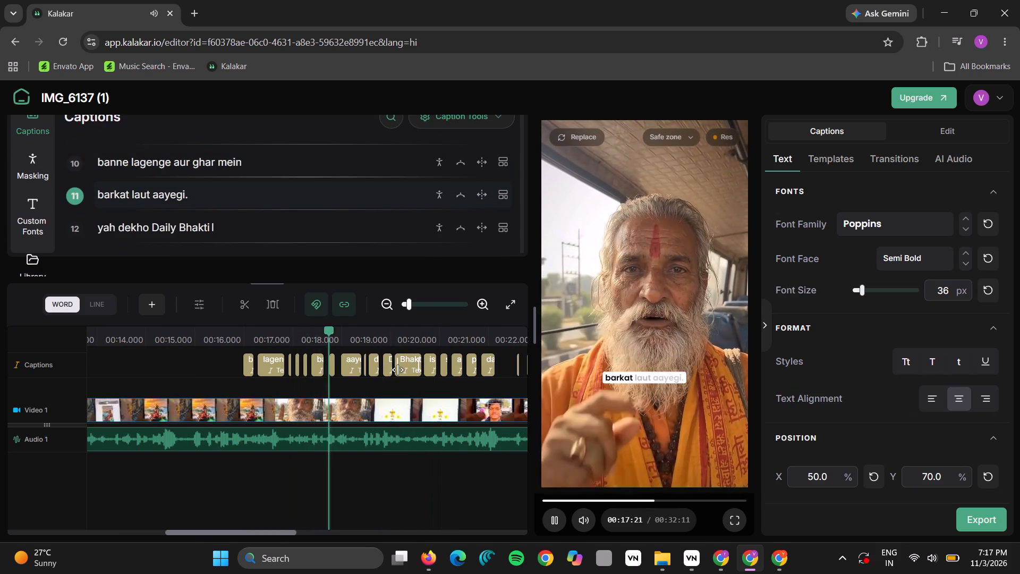
pyautogui.press('space')
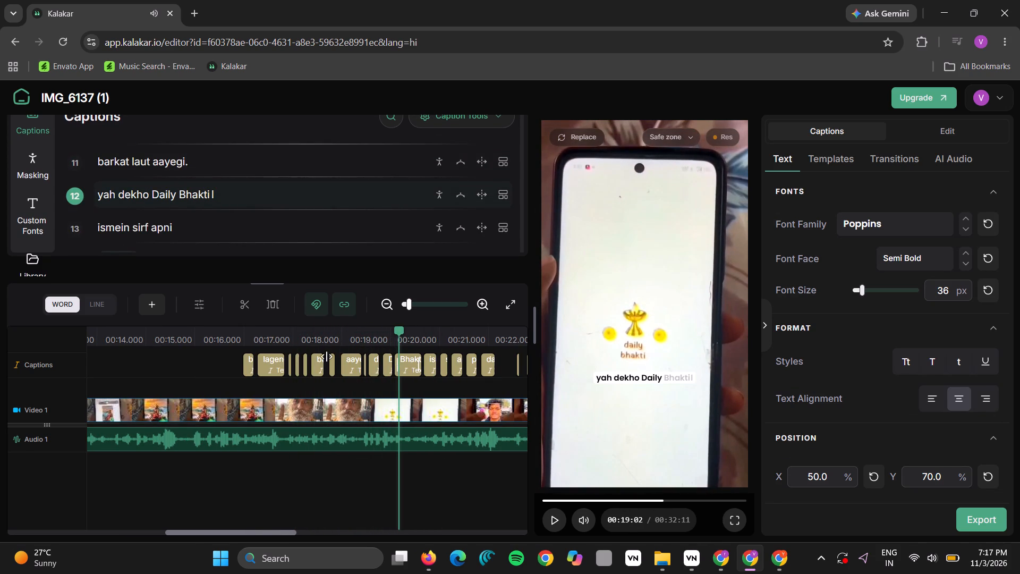
pyautogui.moveTo(370, 382); pyautogui.dragTo(480, 354)
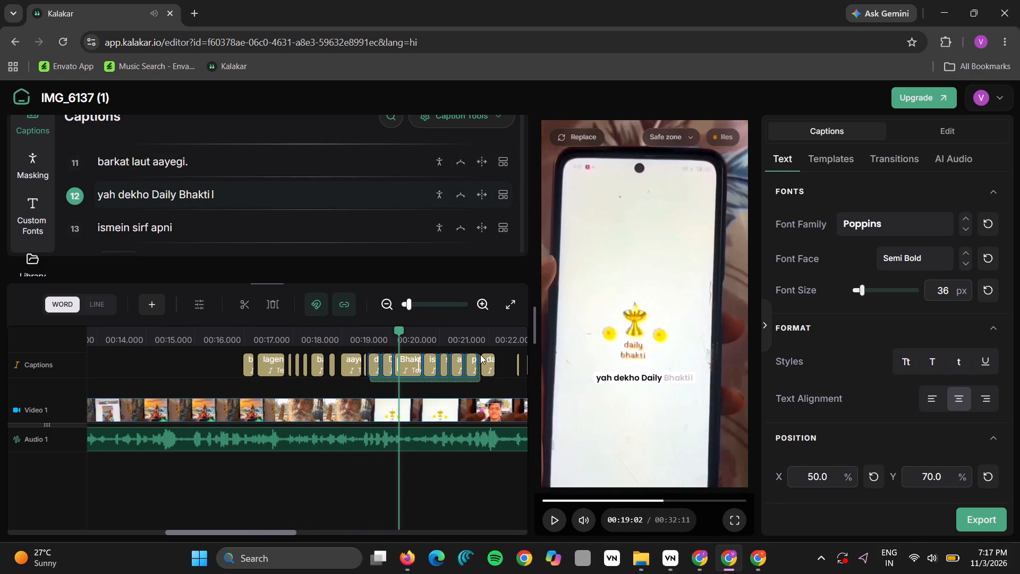
pyautogui.press('Delete')
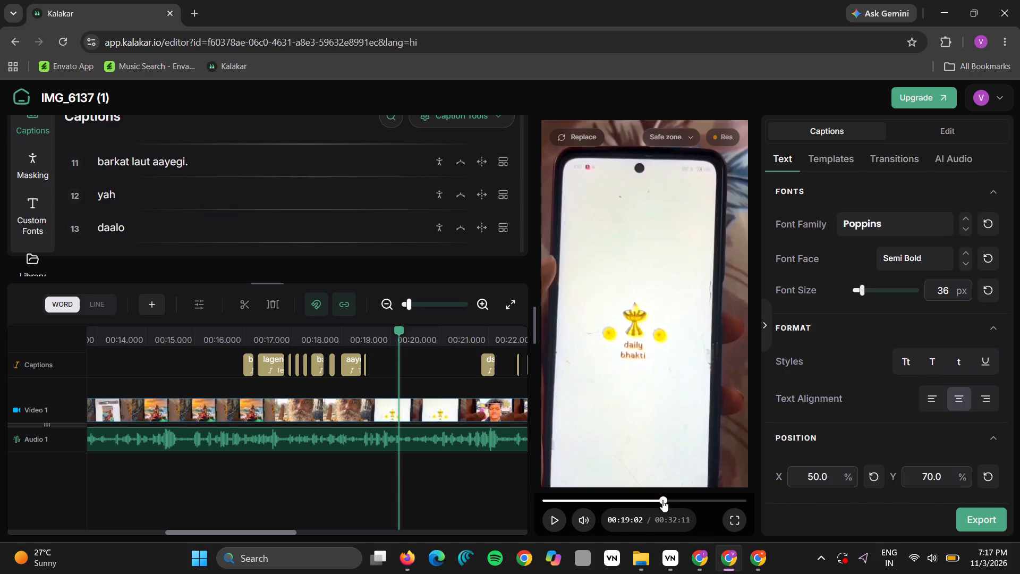
# Replay from about 17 seconds into the phone footage and delete the caption word "yah" after "aayegi.".
pyautogui.click(653, 497)
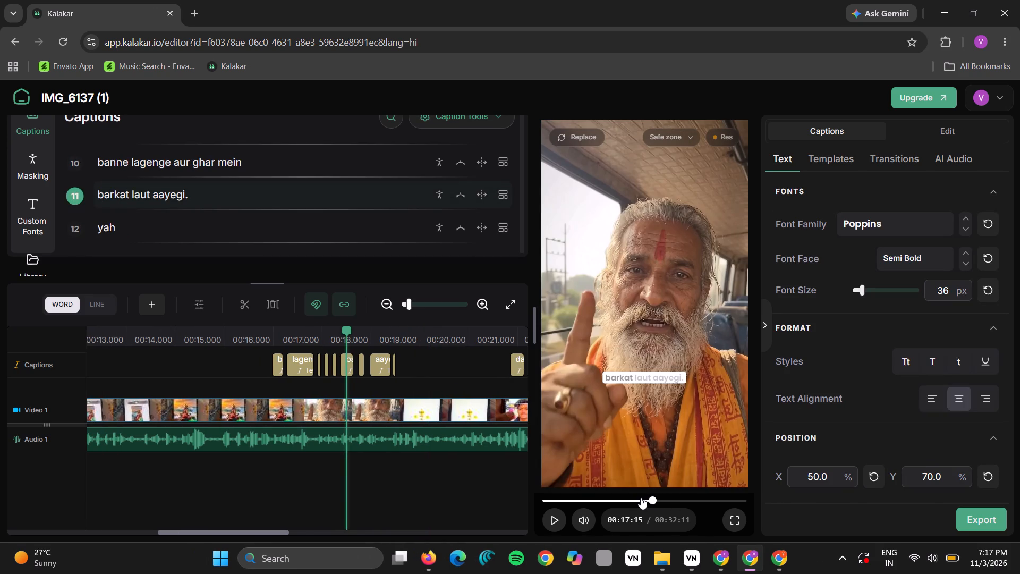
pyautogui.press('space')
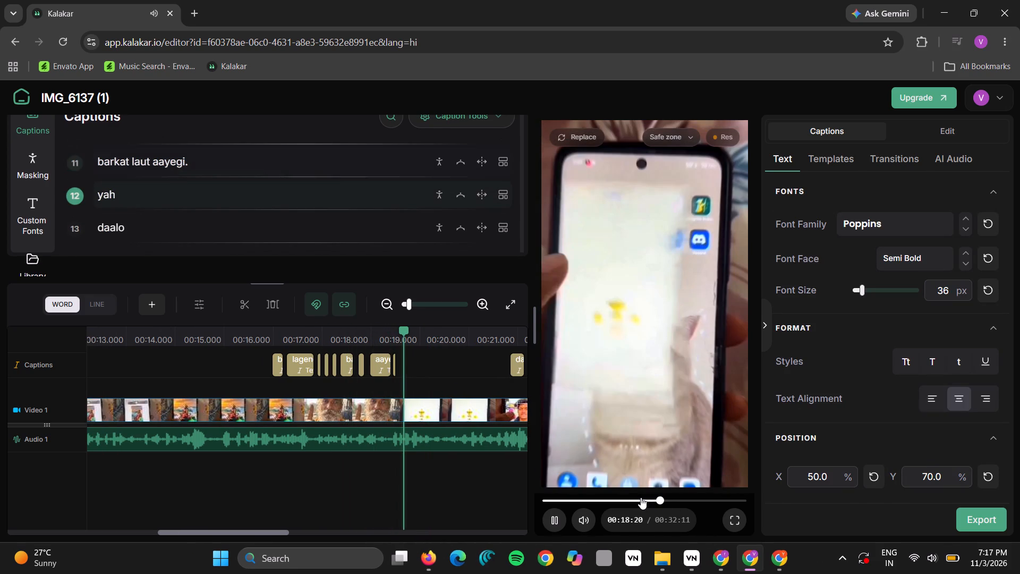
pyautogui.press('space')
pyautogui.moveTo(411, 367); pyautogui.dragTo(393, 373)
pyautogui.press('Delete')
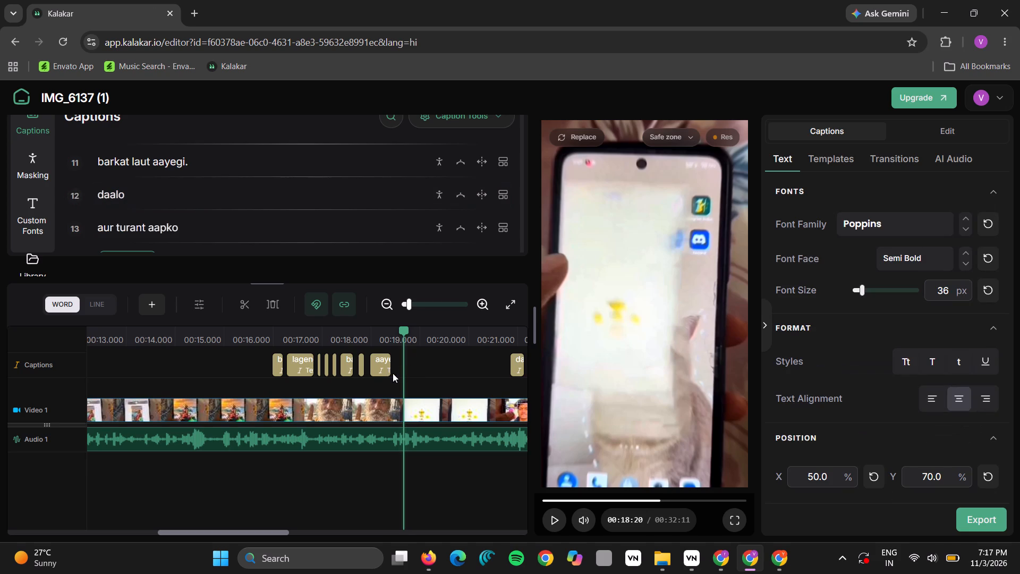
# Play on to about 26 seconds and delete the caption words from "turant" up to the word before "aaj hi app".
pyautogui.press('space')
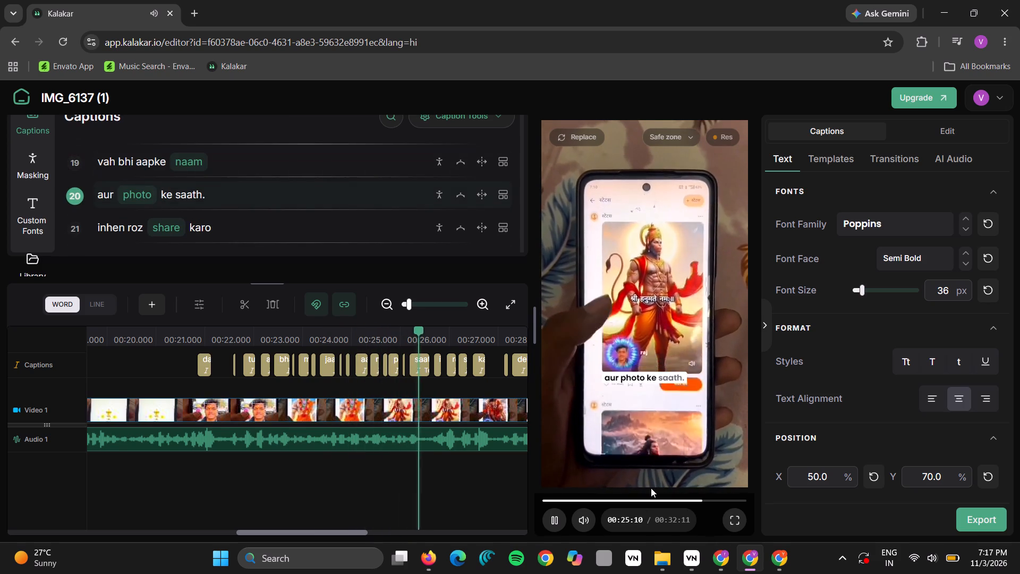
pyautogui.press('space')
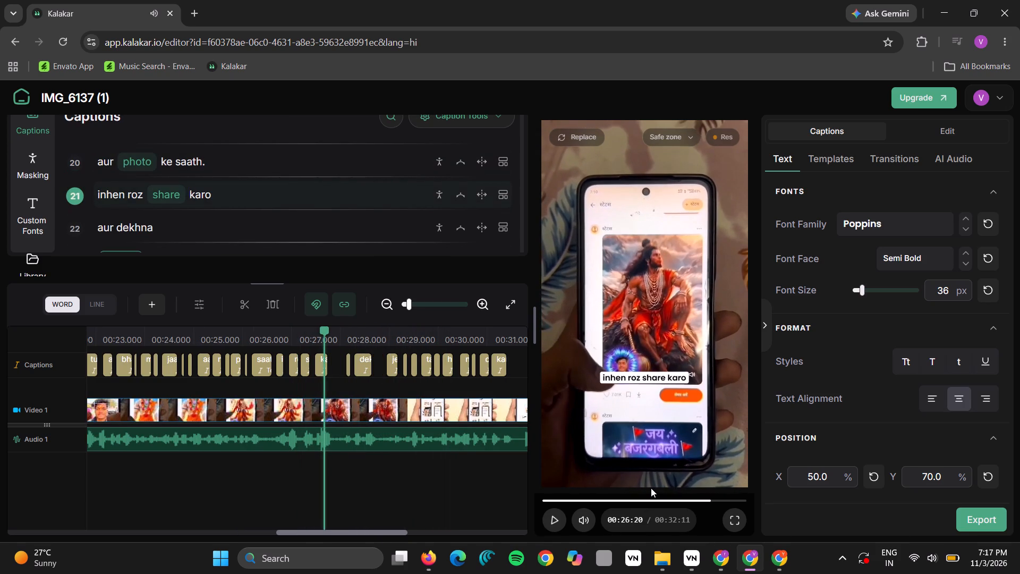
pyautogui.moveTo(511, 383); pyautogui.dragTo(167, 347)
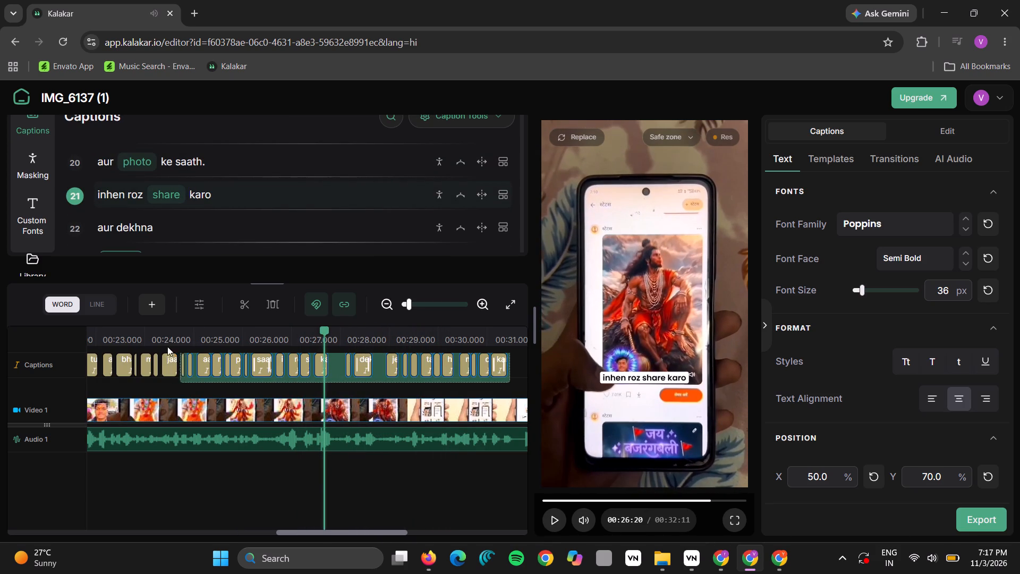
pyautogui.moveTo(167, 347); pyautogui.dragTo(86, 337)
pyautogui.press('Delete')
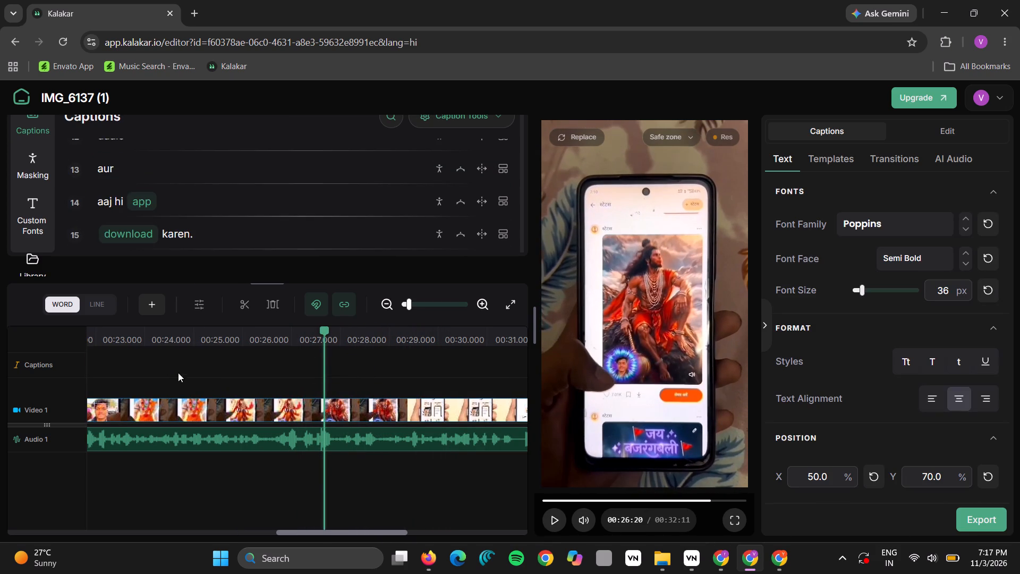
# Delete the leftover caption words "daalo" and "aur" between about 21 and 22 seconds on the timeline.
pyautogui.hscroll(4, 215, 369)
pyautogui.moveTo(316, 365); pyautogui.dragTo(276, 364)
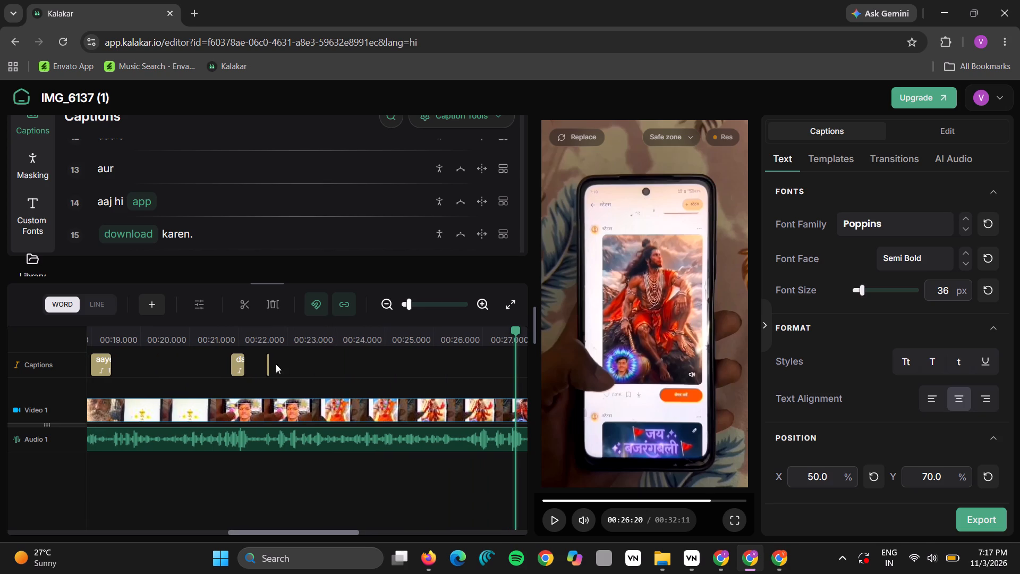
pyautogui.moveTo(276, 364); pyautogui.dragTo(229, 361)
pyautogui.press('Delete')
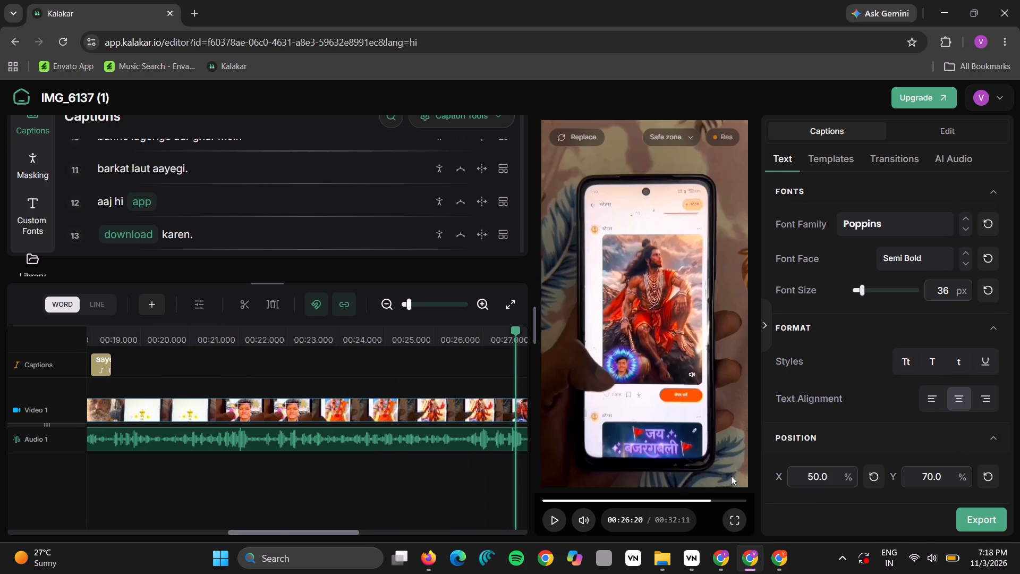
# Play on to about 31 seconds and delete the closing caption words "aaj hi app download karen.".
pyautogui.press('space')
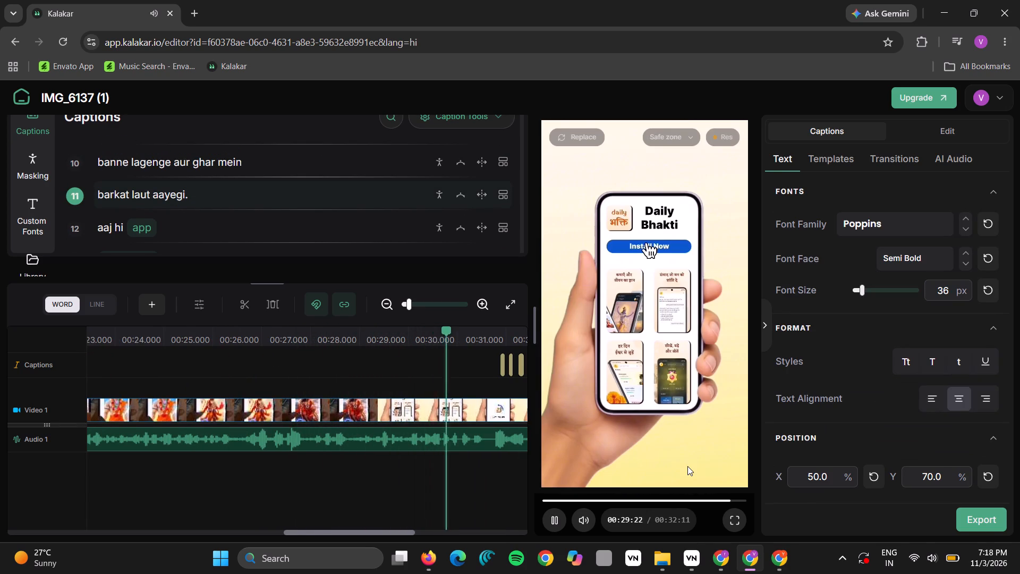
pyautogui.press('space')
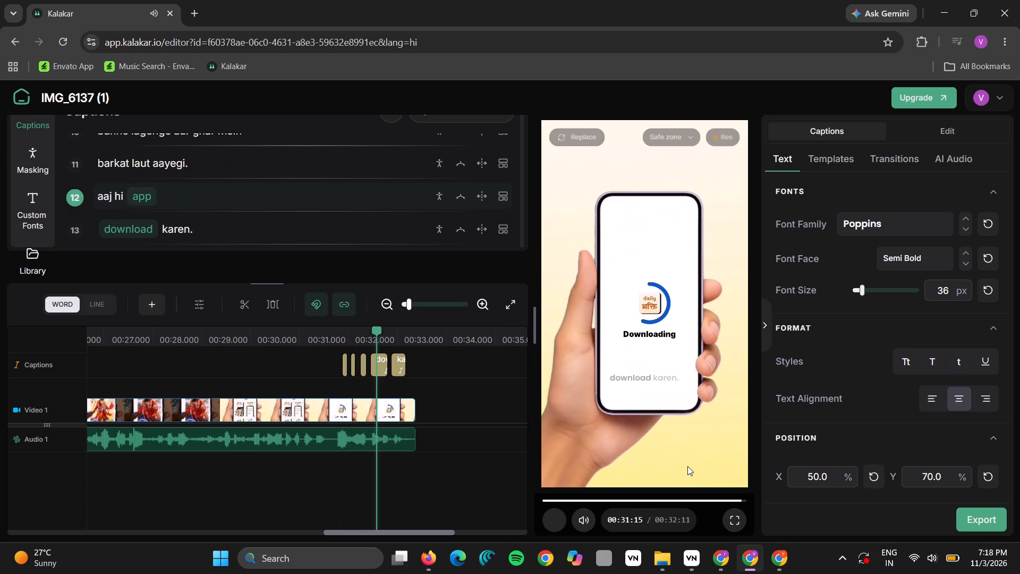
pyautogui.moveTo(435, 371); pyautogui.dragTo(320, 365)
pyautogui.press('Delete')
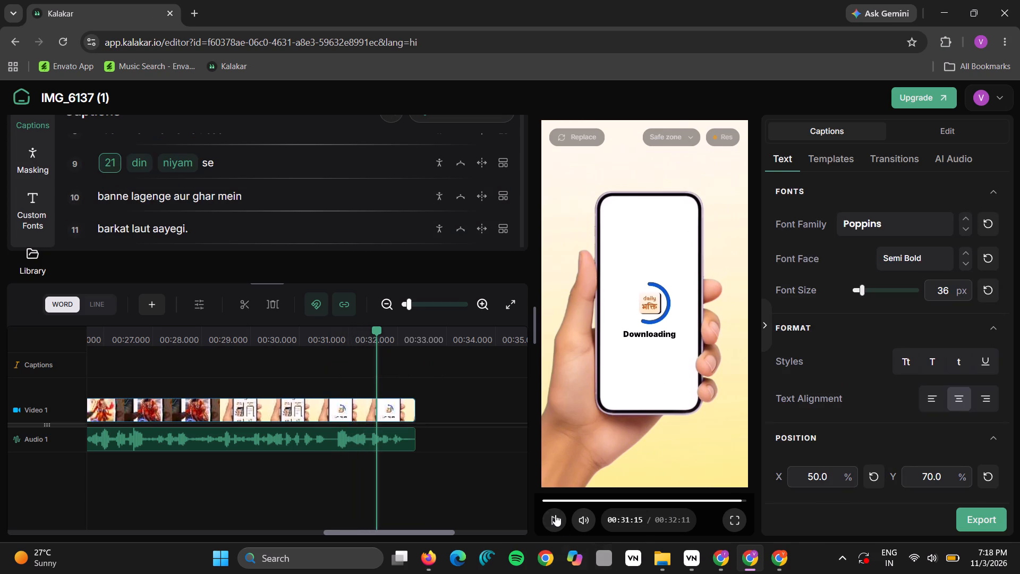
# Play the whole video from the start to review the remaining captions.
pyautogui.click(543, 500)
pyautogui.press('space')
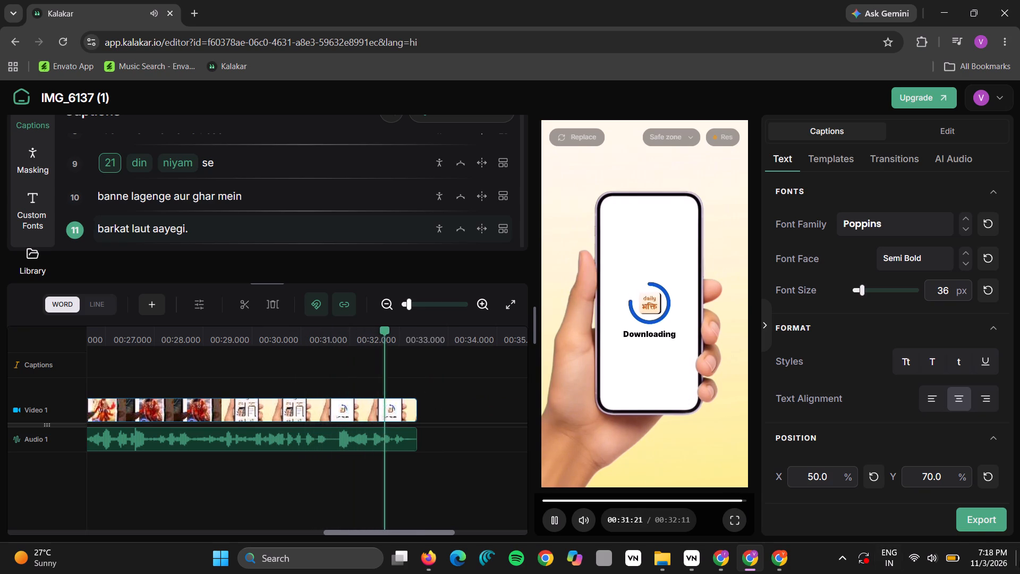
# Export IMG_6137 (1) by rendering it as a video at 1080P resolution.
pyautogui.click(977, 528)
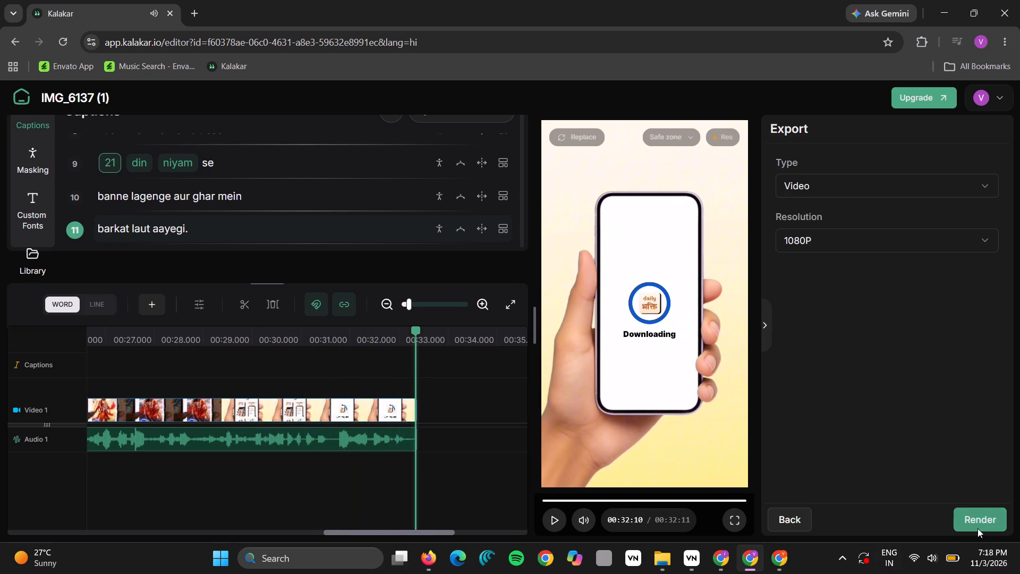
pyautogui.click(974, 518)
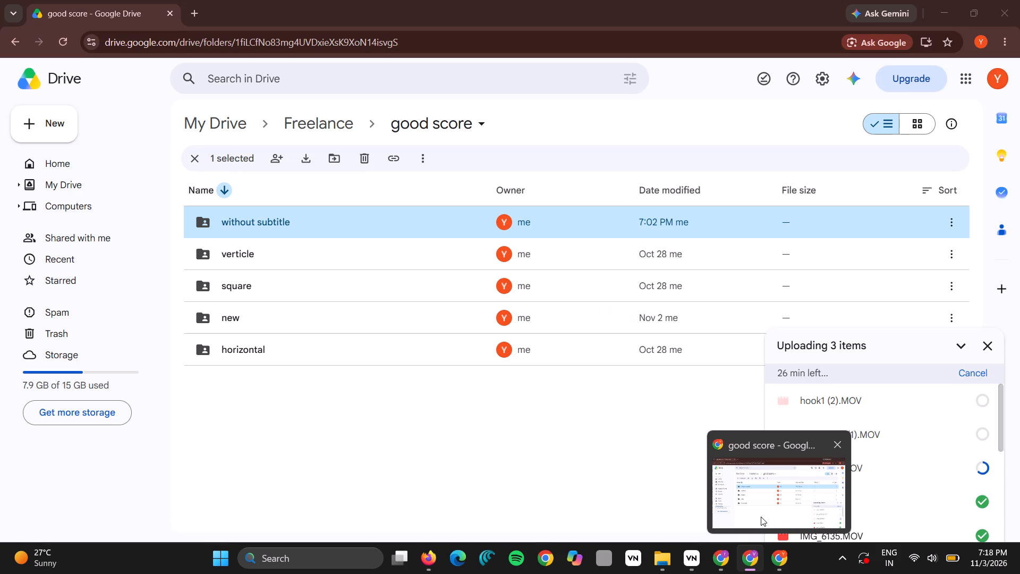
# Switch to the good score folder in Google Drive and check the progress of the video uploads.
pyautogui.click(761, 510)
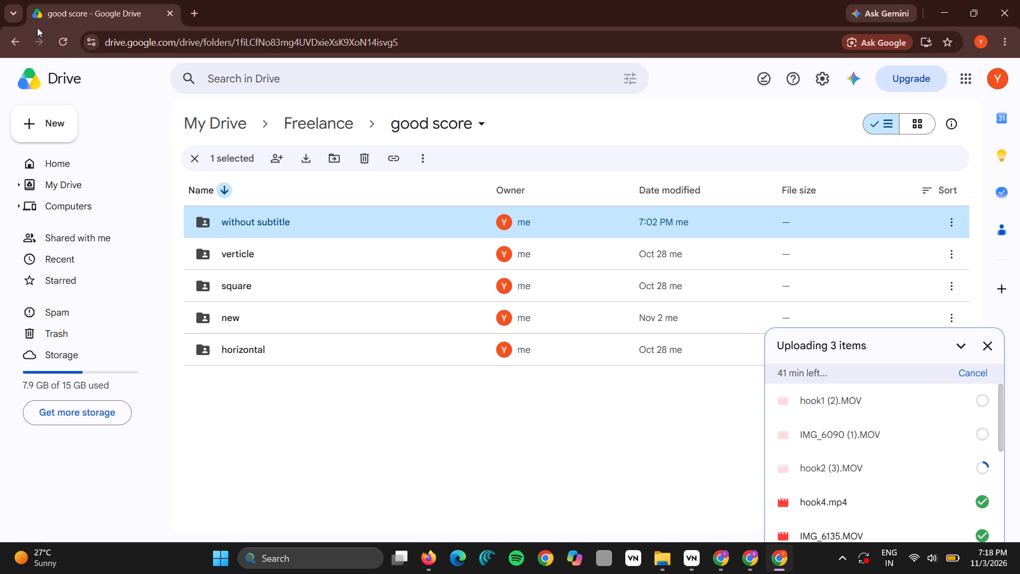
# Reload the good score folder page despite the pending uploads and open the without subtitle folder.
pyautogui.click(63, 41)
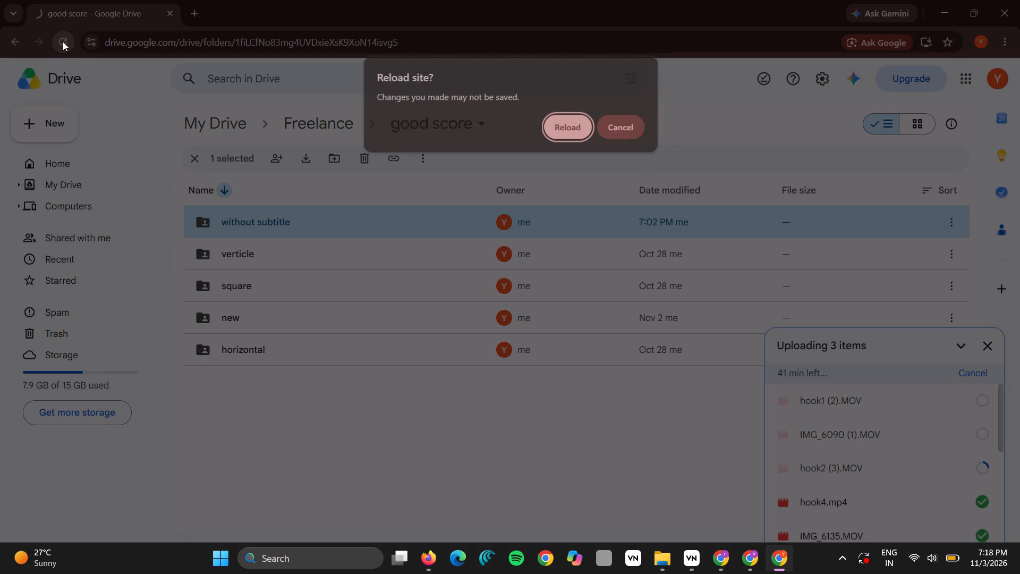
pyautogui.click(576, 124)
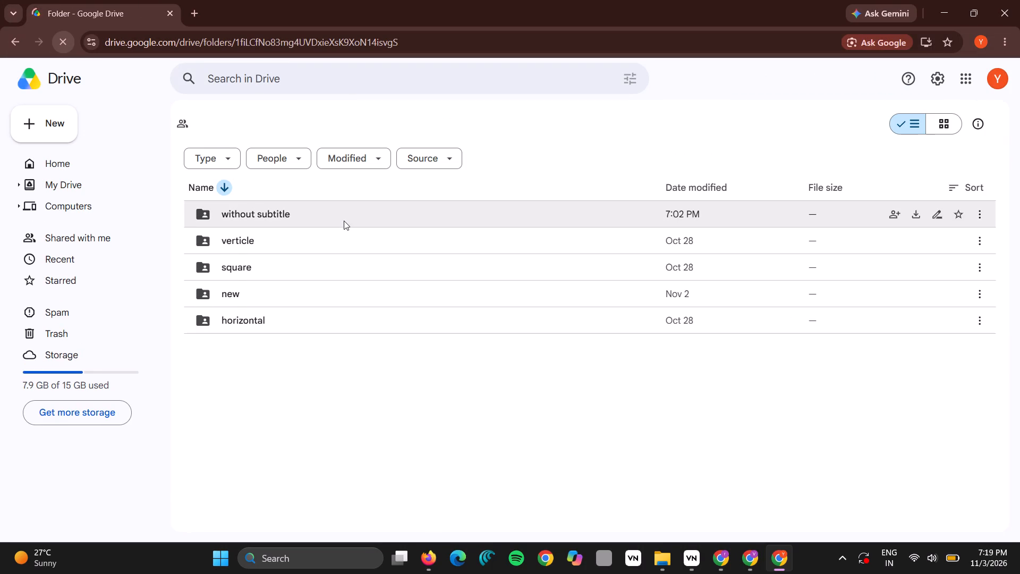
pyautogui.doubleClick(344, 221)
pyautogui.doubleClick(344, 221)
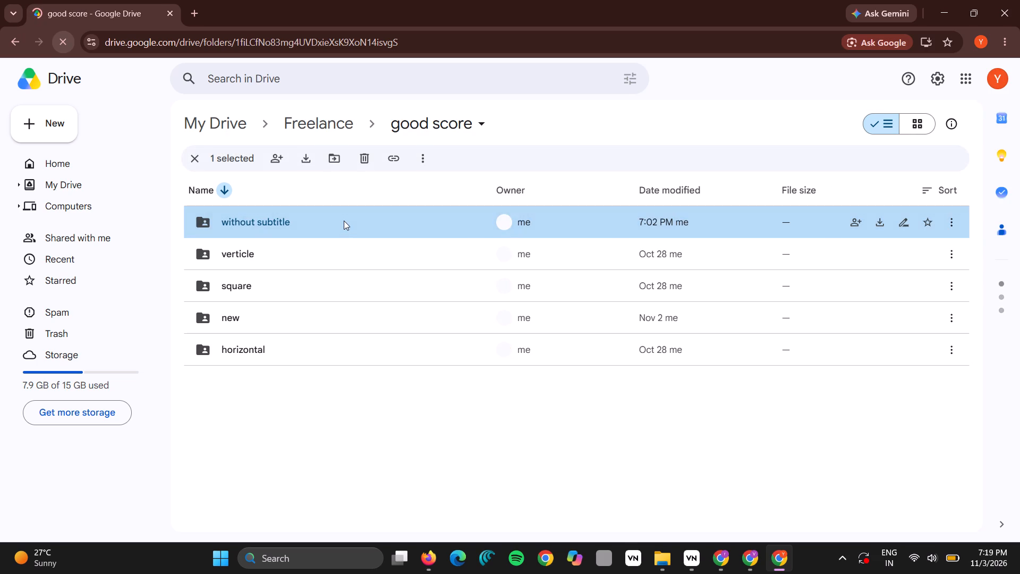
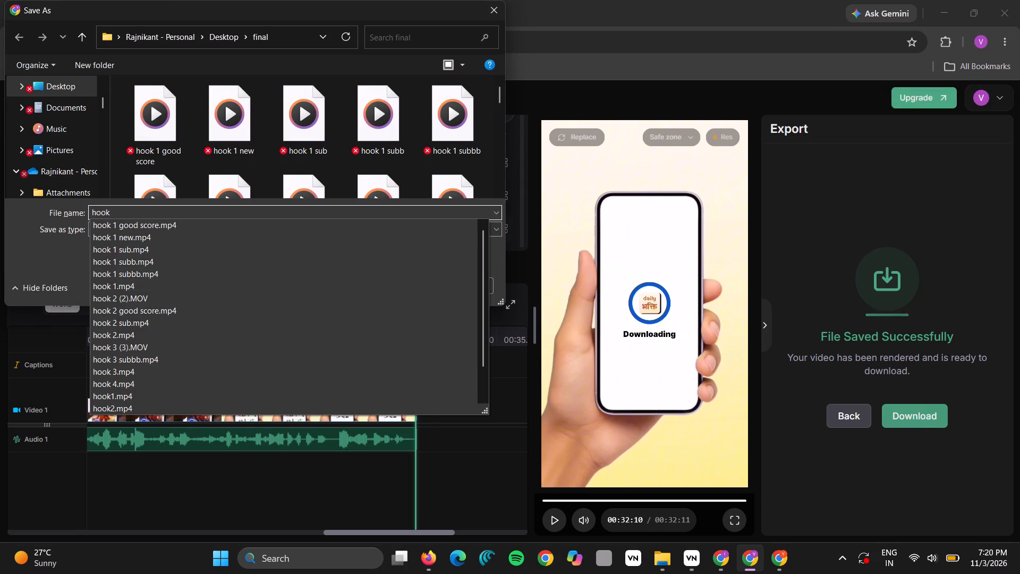
# Save the rendered video as hook1 in the final folder on the desktop, replacing the existing file.
pyautogui.press('1')
pyautogui.press('Return')
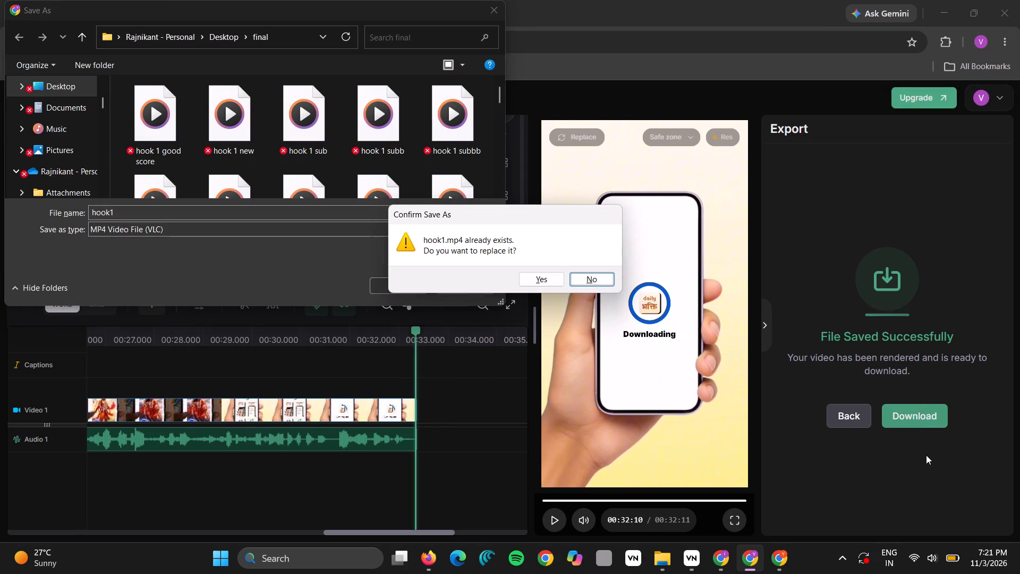
pyautogui.press('Left')
pyautogui.press('Return')
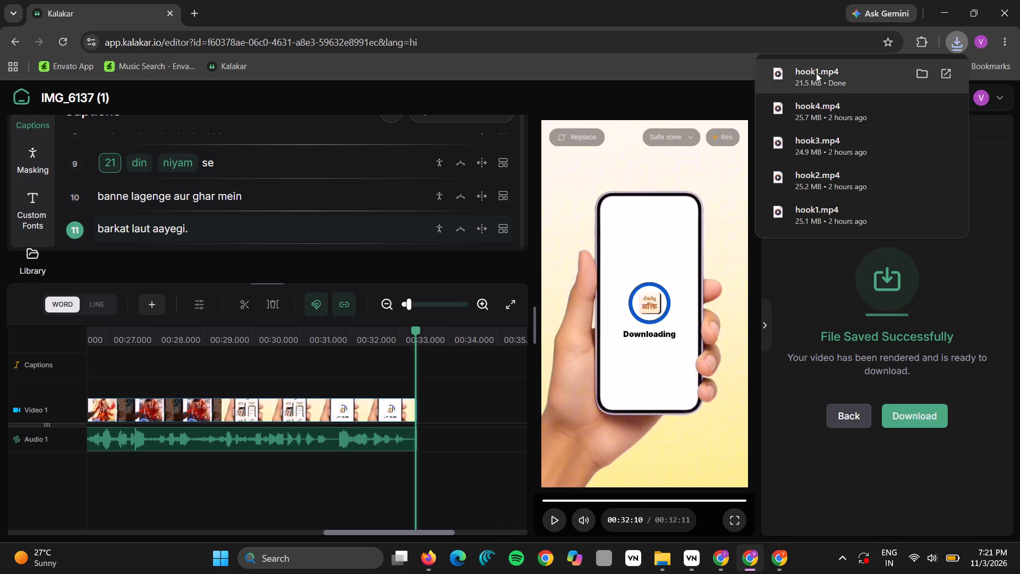
# Switch to Google Drive and create a new folder named "3 nov 2" inside the Freelance folder.
pyautogui.click(777, 545)
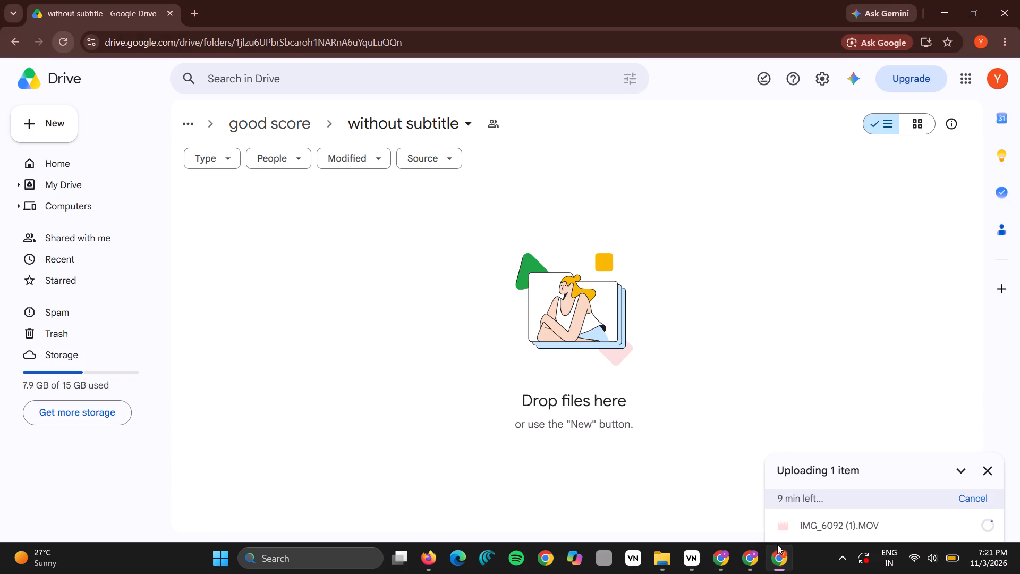
pyautogui.click(15, 37)
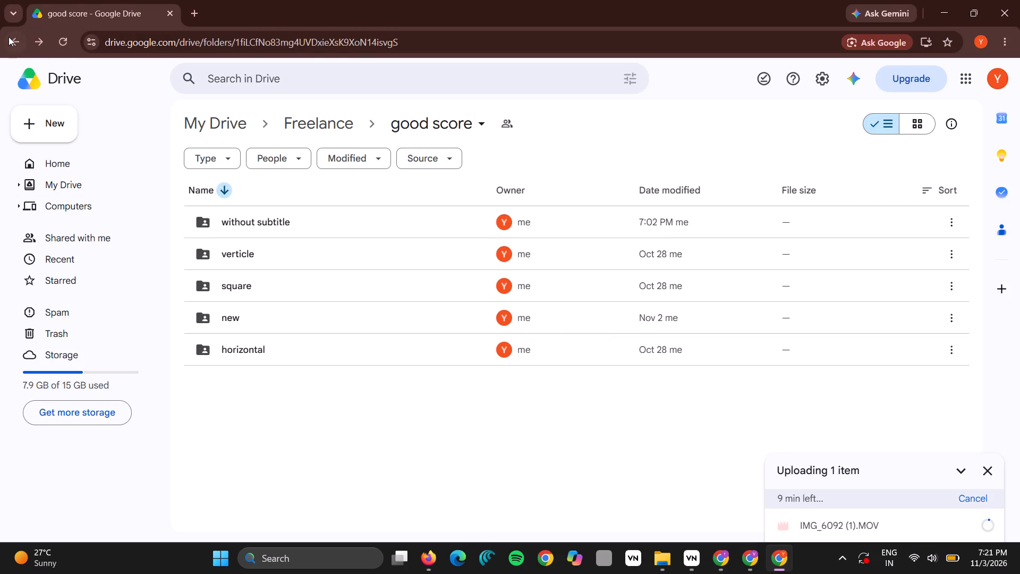
pyautogui.click(8, 37)
pyautogui.scroll(-9, 239, 349)
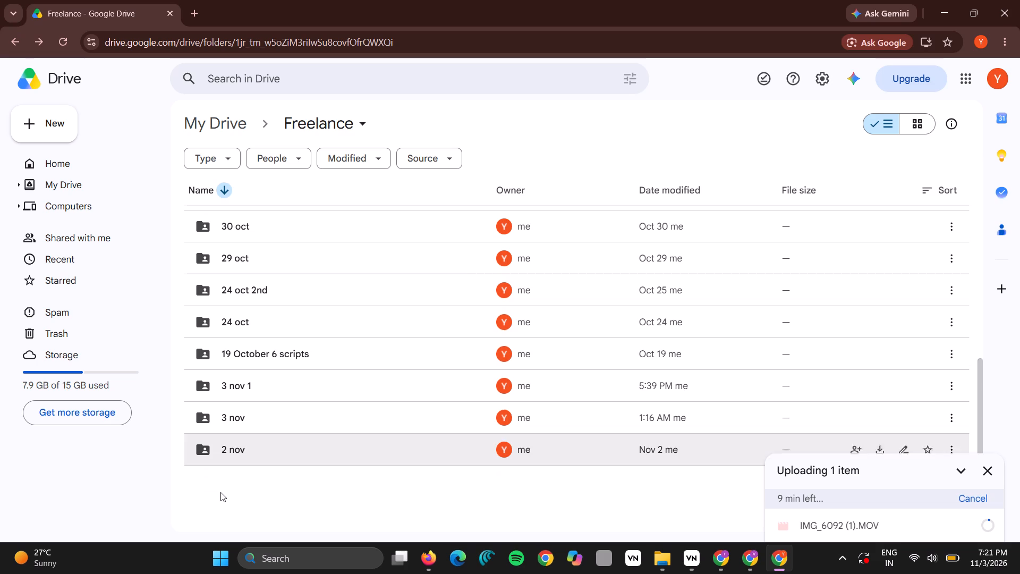
pyautogui.rightClick(223, 496)
pyautogui.click(269, 286)
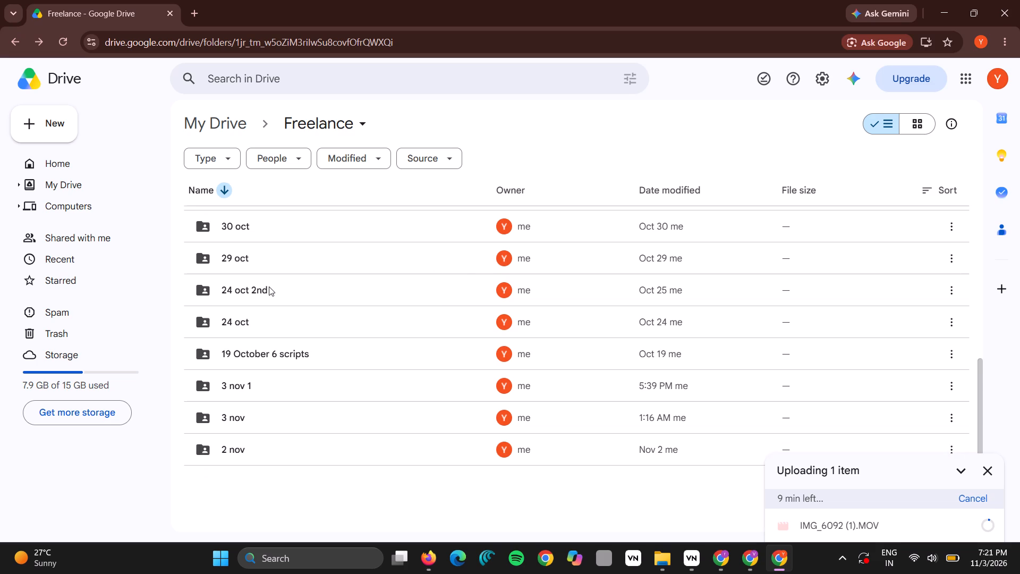
pyautogui.click(269, 286)
pyautogui.write('3')
pyautogui.press('space')
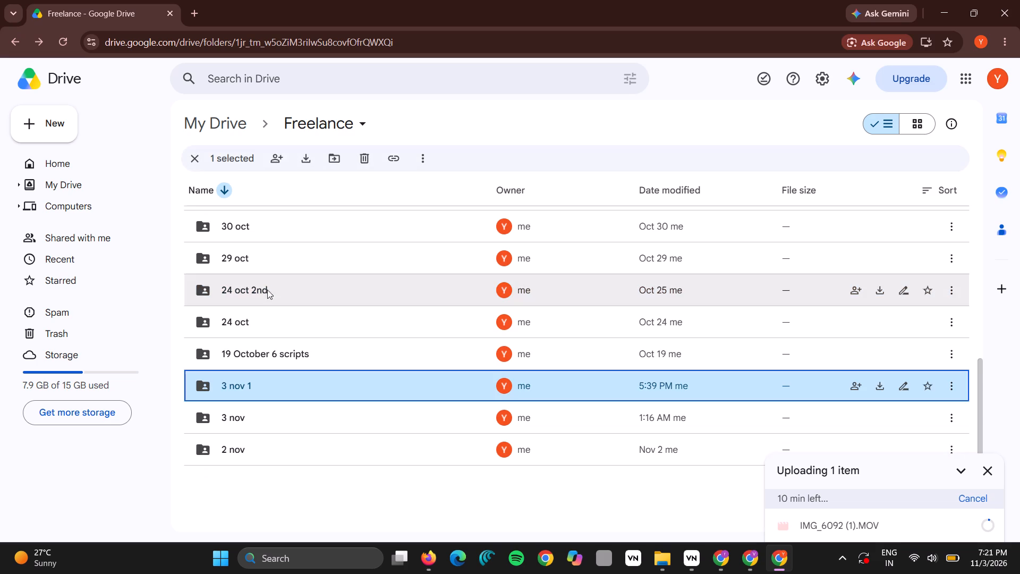
pyautogui.write('3 no')
pyautogui.write('v')
pyautogui.press('space')
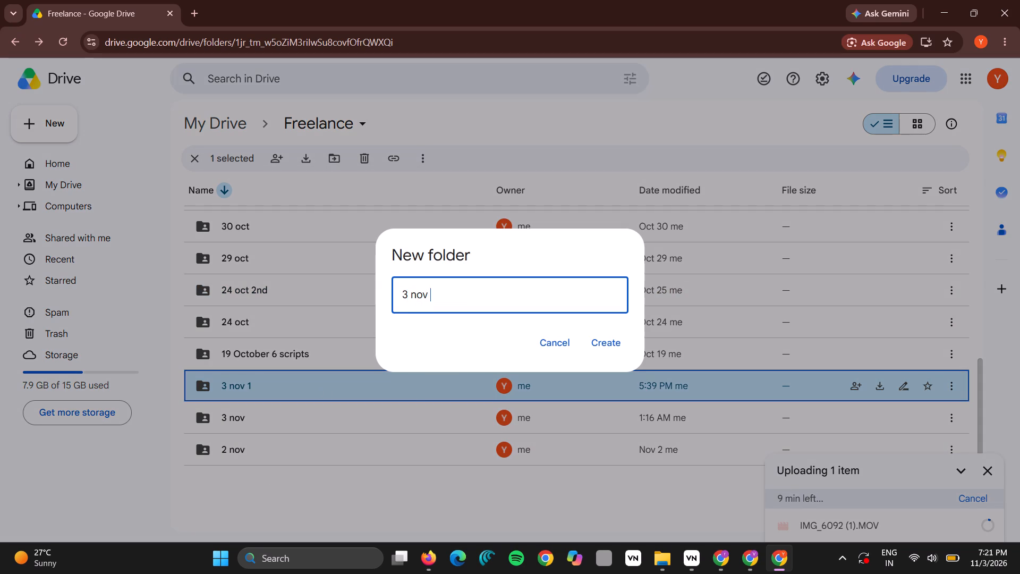
pyautogui.press('2')
pyautogui.press('Return')
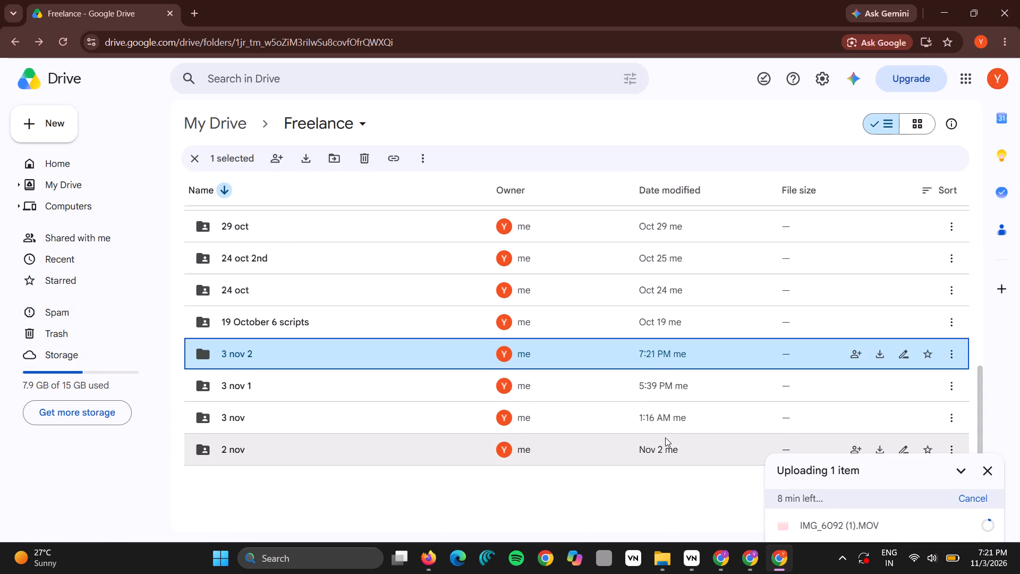
# Upload the newly downloaded hook1.mp4 from the Kalakar browser window into the "3 nov 2" folder in Google Drive.
pyautogui.moveTo(861, 71); pyautogui.dragTo(777, 561)
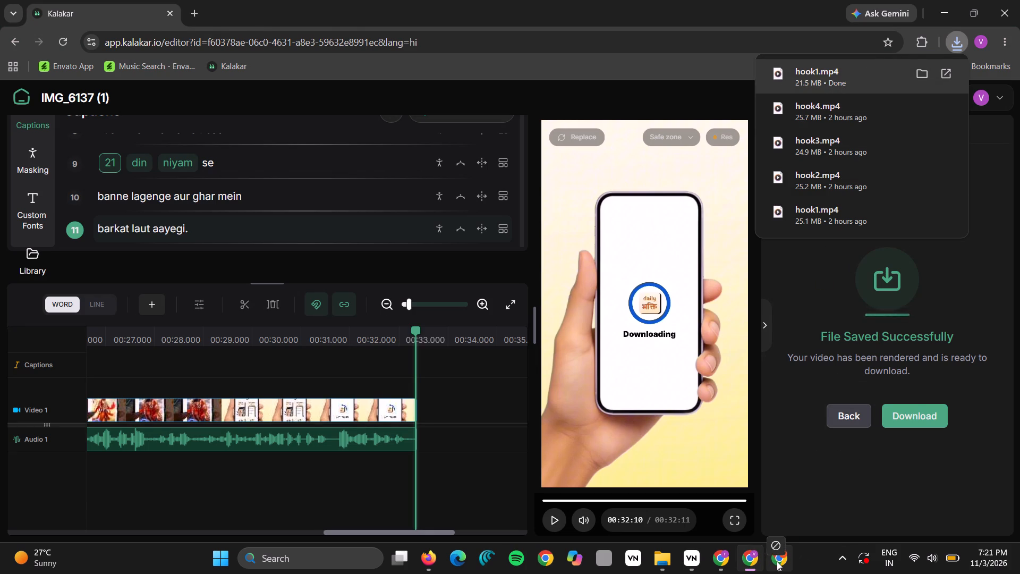
pyautogui.moveTo(777, 561); pyautogui.dragTo(623, 348)
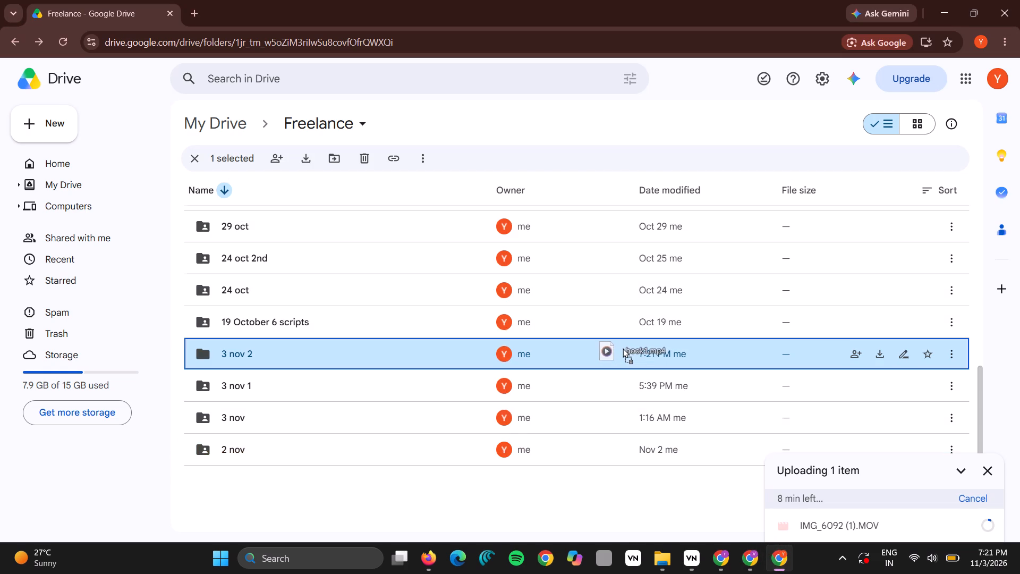
pyautogui.moveTo(623, 348); pyautogui.dragTo(623, 347)
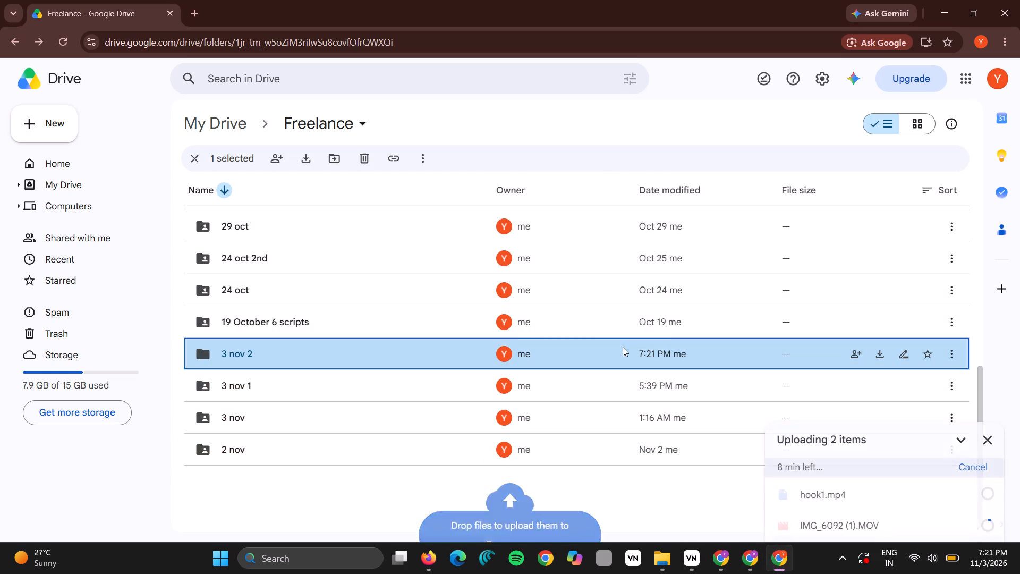
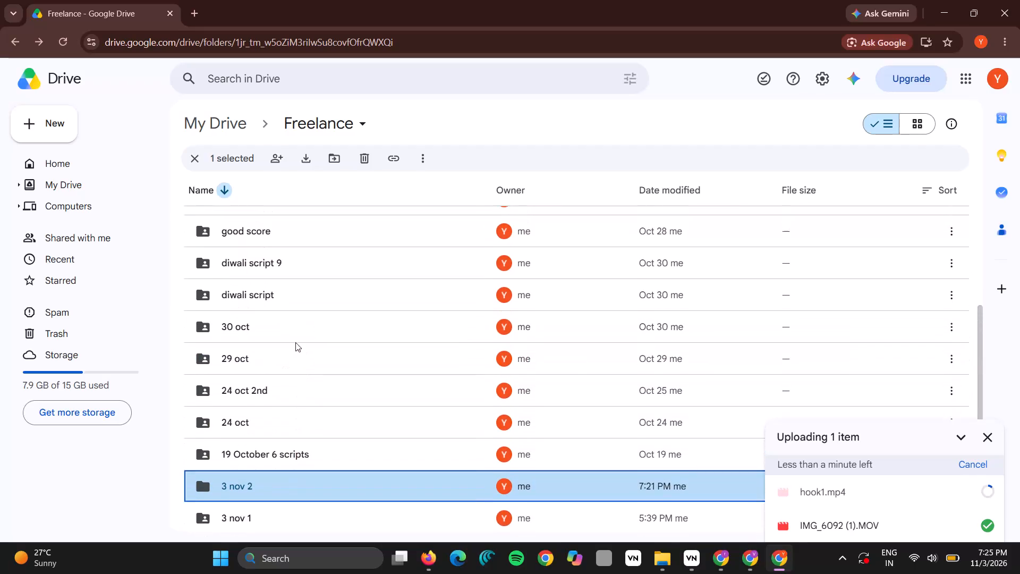
# In the "without subtitle" folder inside "good score", open the name of the video IMG_6092 (1).MOV for editing.
pyautogui.scroll(1, 274, 315)
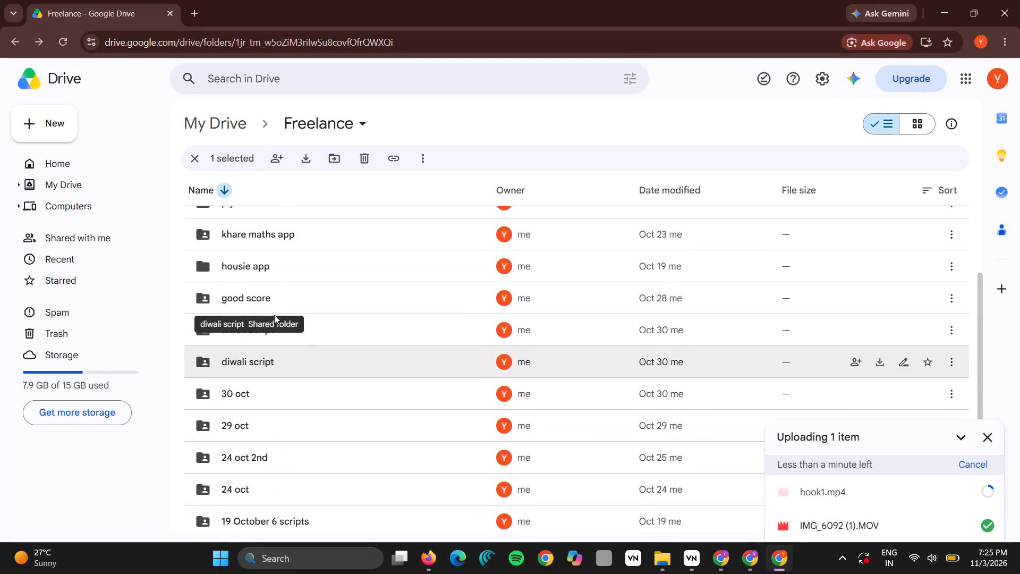
pyautogui.scroll(1, 274, 315)
pyautogui.doubleClick(274, 305)
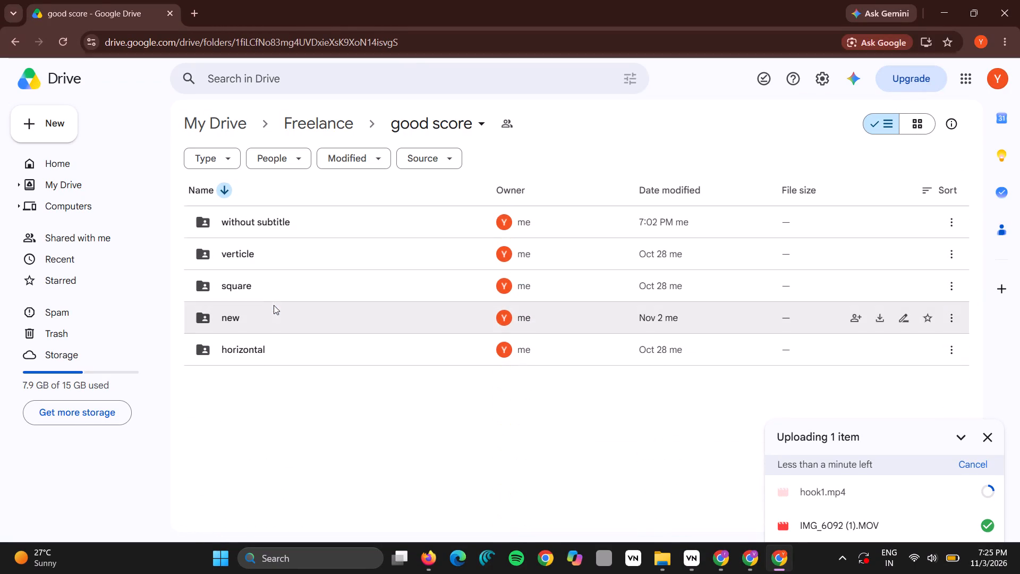
pyautogui.doubleClick(276, 230)
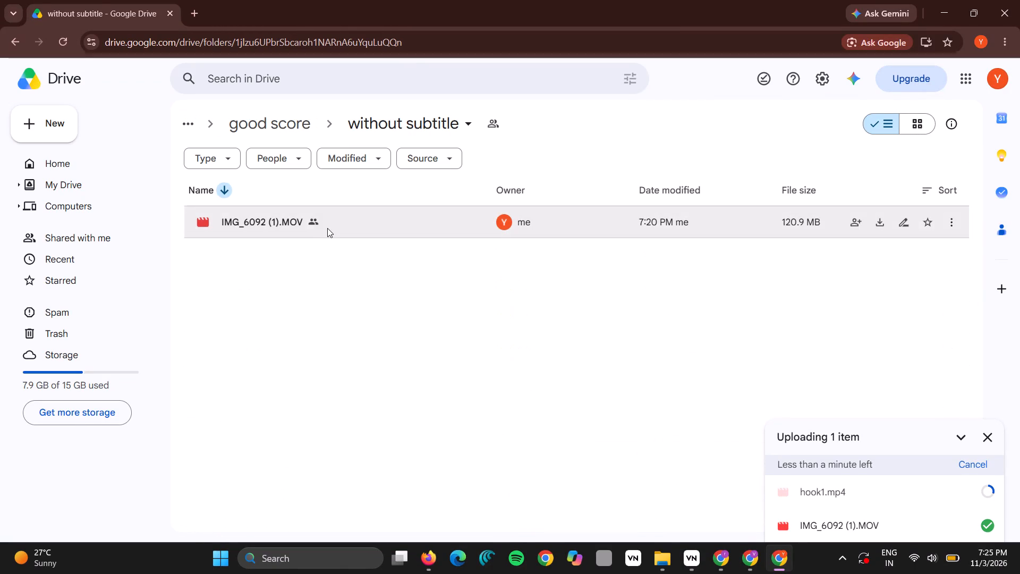
pyautogui.rightClick(327, 228)
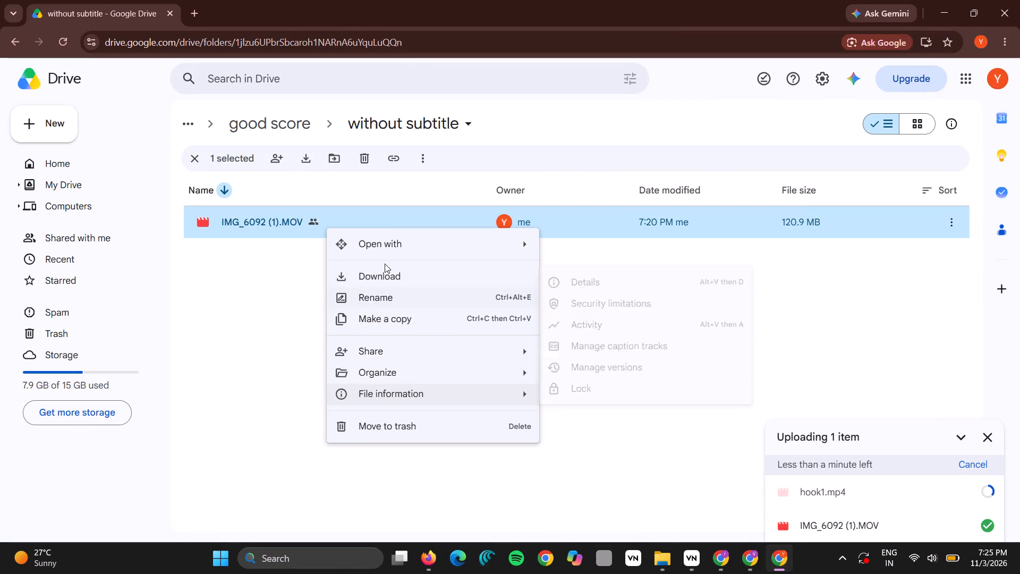
pyautogui.click(415, 301)
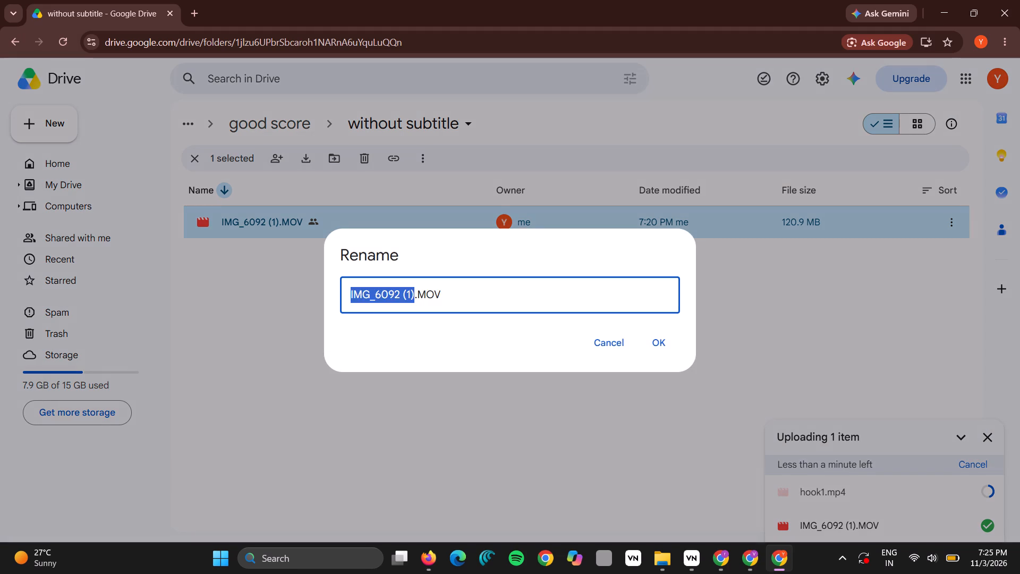
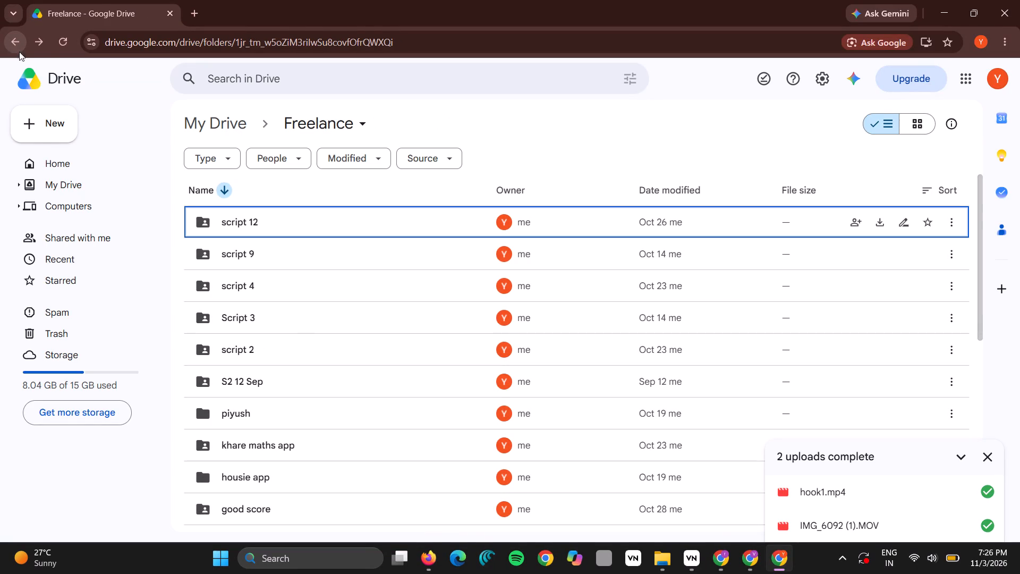
# Open the "3 nov 2" folder inside the Freelance folder in Drive.
pyautogui.scroll(-6, 308, 417)
pyautogui.doubleClick(280, 379)
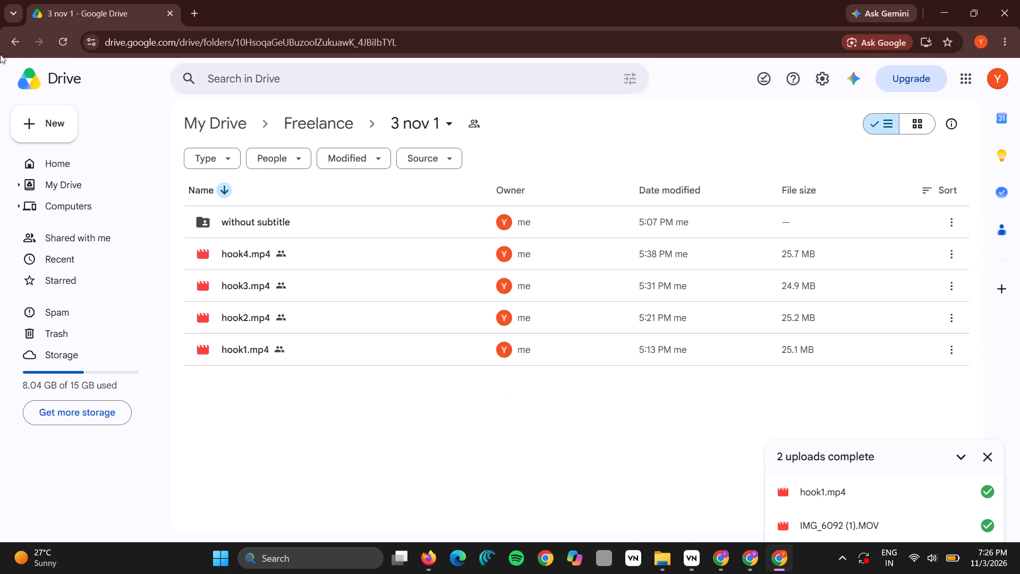
pyautogui.click(15, 39)
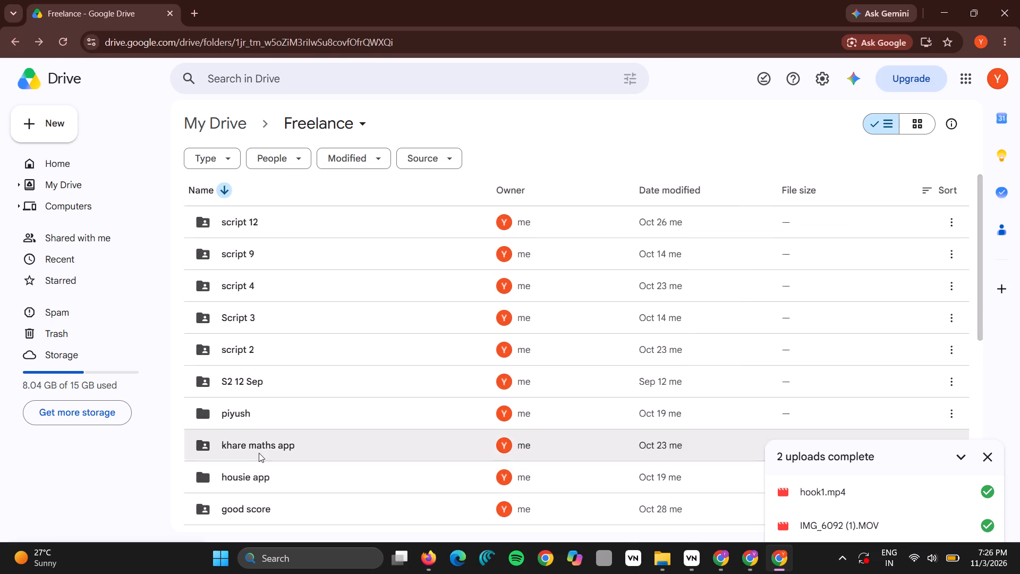
pyautogui.scroll(-6, 264, 492)
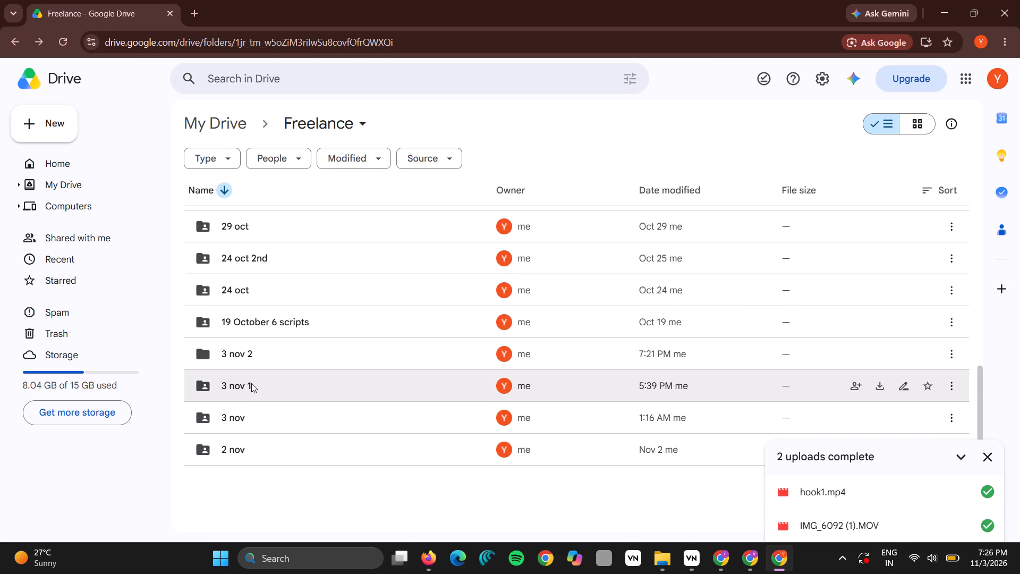
pyautogui.doubleClick(246, 361)
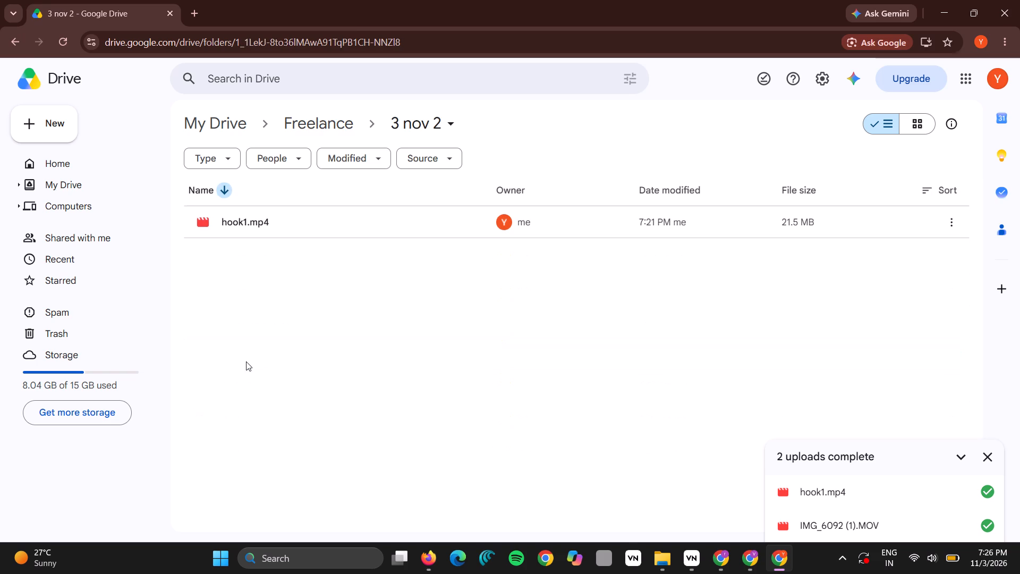
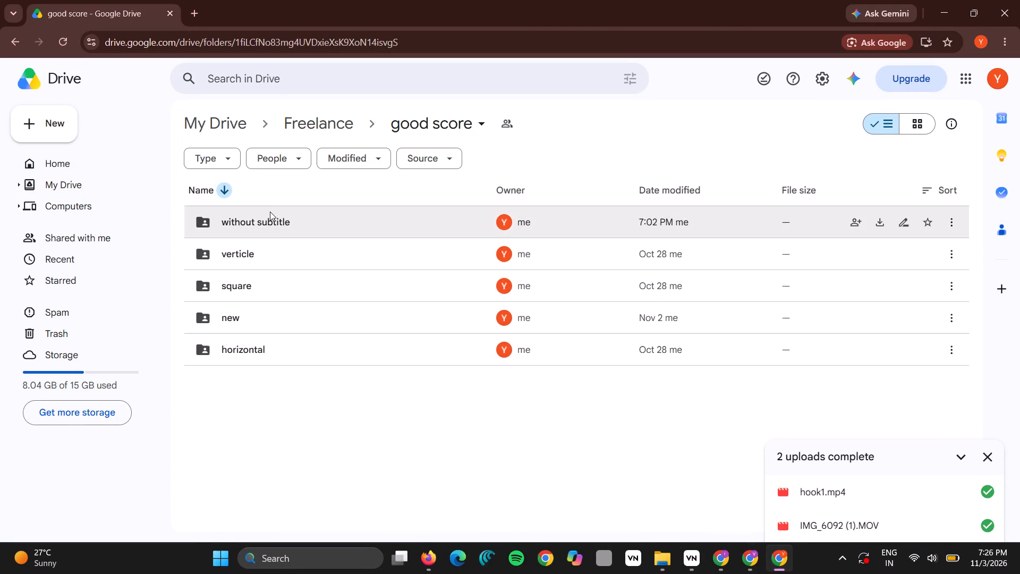
# Upload the downloaded IMG_6090 (2).MOV from the WhatsApp browser window into Drive's "without subtitle" folder inside "good score".
pyautogui.doubleClick(274, 222)
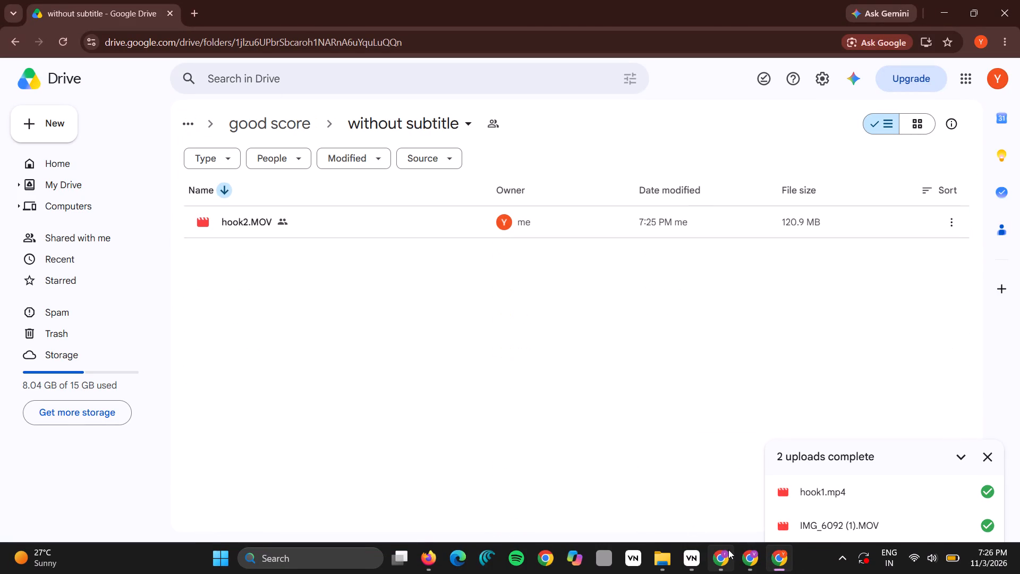
pyautogui.click(728, 550)
pyautogui.moveTo(803, 67); pyautogui.dragTo(810, 87)
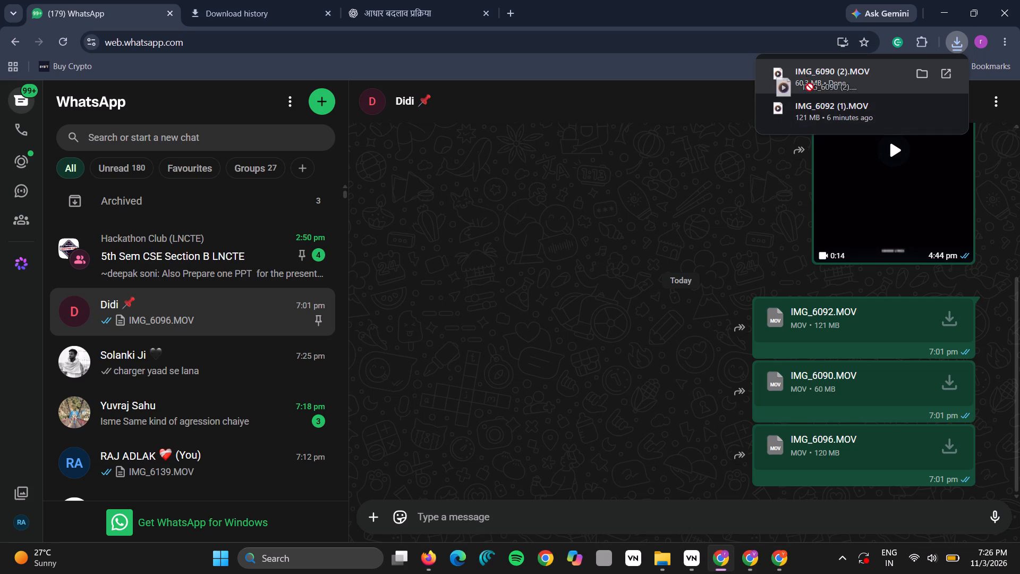
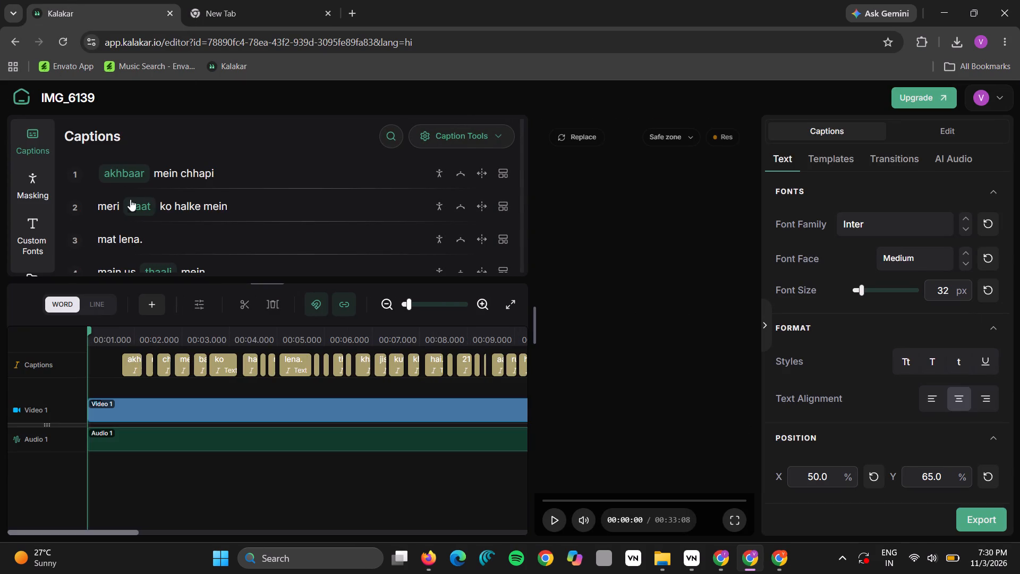
# Regroup captions 3 and 4 of IMG_6139 into "mat lena. main us thaali" and "mein khaunga jismein kutta".
pyautogui.scroll(-1, 196, 241)
pyautogui.click(174, 233)
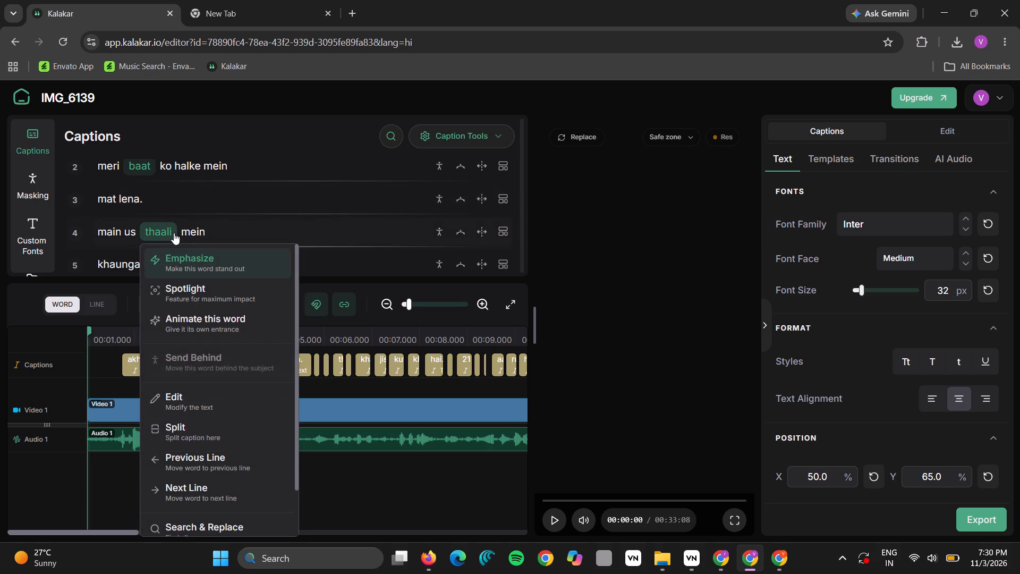
pyautogui.click(206, 453)
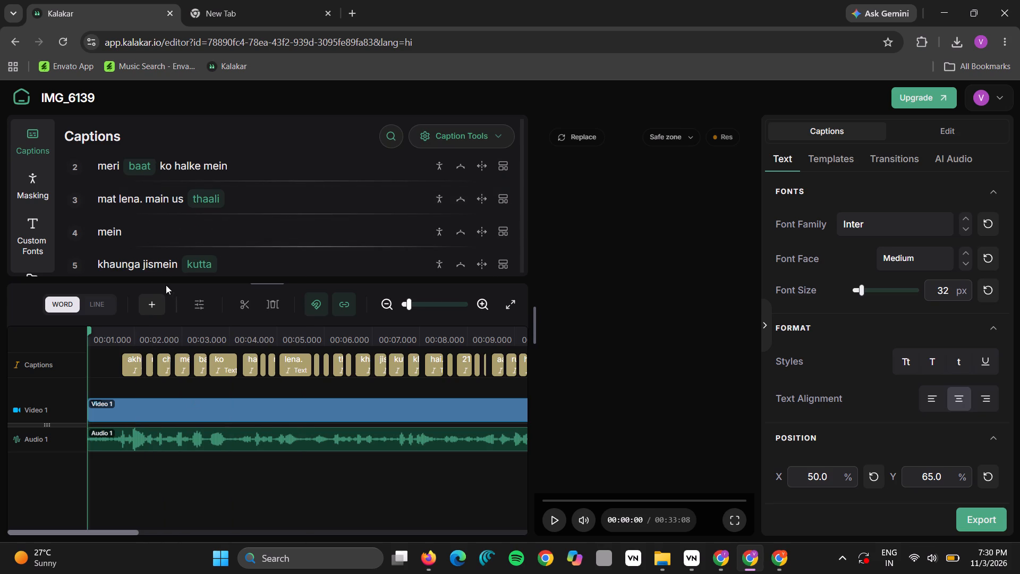
pyautogui.click(200, 258)
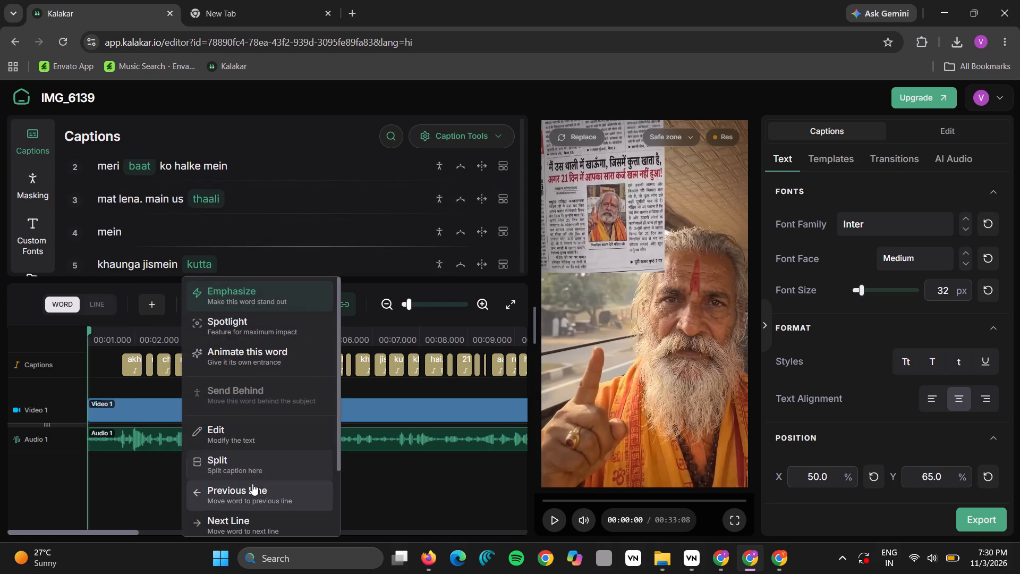
pyautogui.click(252, 484)
# Pull "agar 21 din mein" onto the "khata hai." caption, and "paisa" onto the "aapka ruka hua" caption.
pyautogui.scroll(-2, 216, 241)
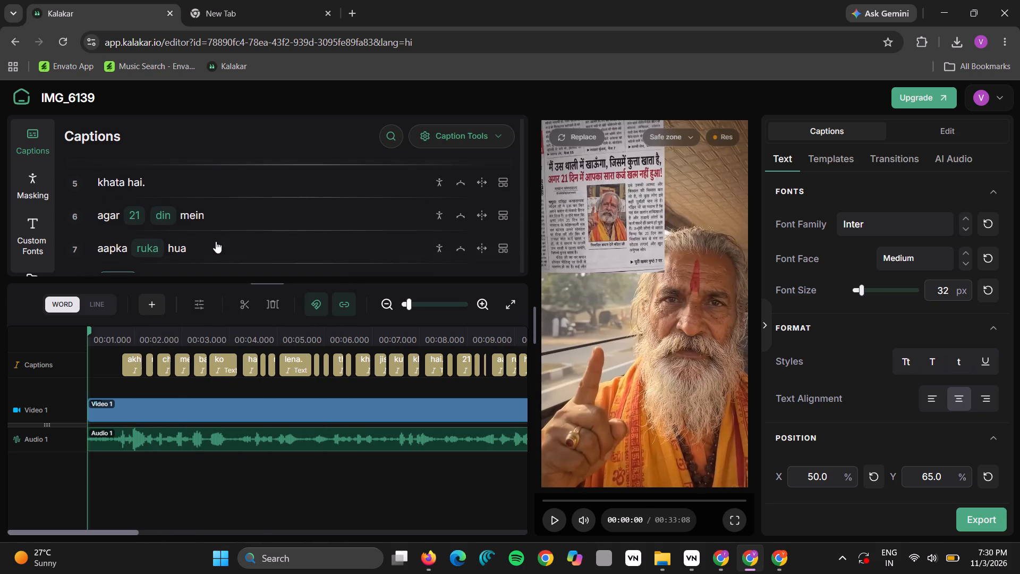
pyautogui.click(199, 224)
pyautogui.click(244, 459)
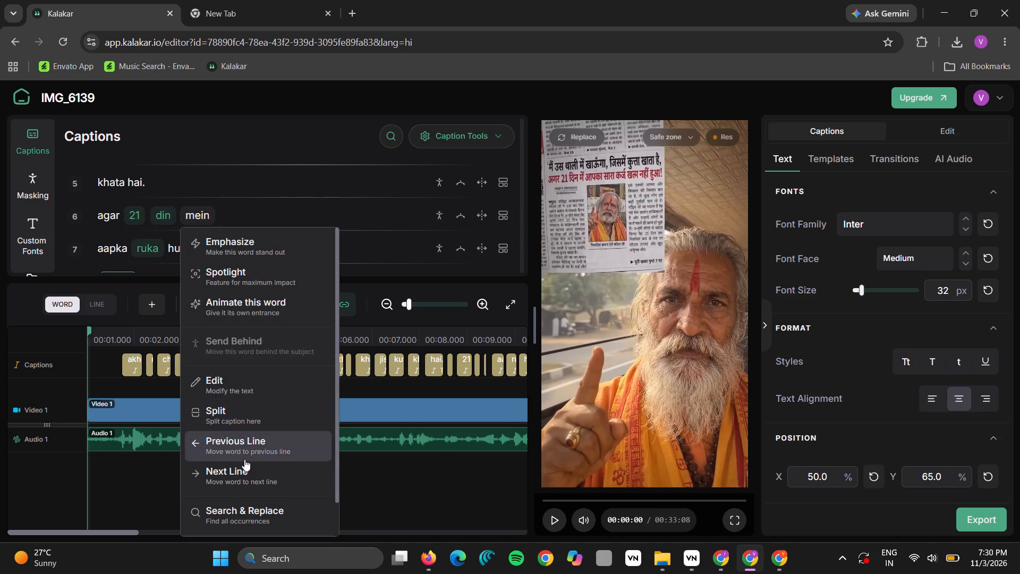
pyautogui.click(123, 259)
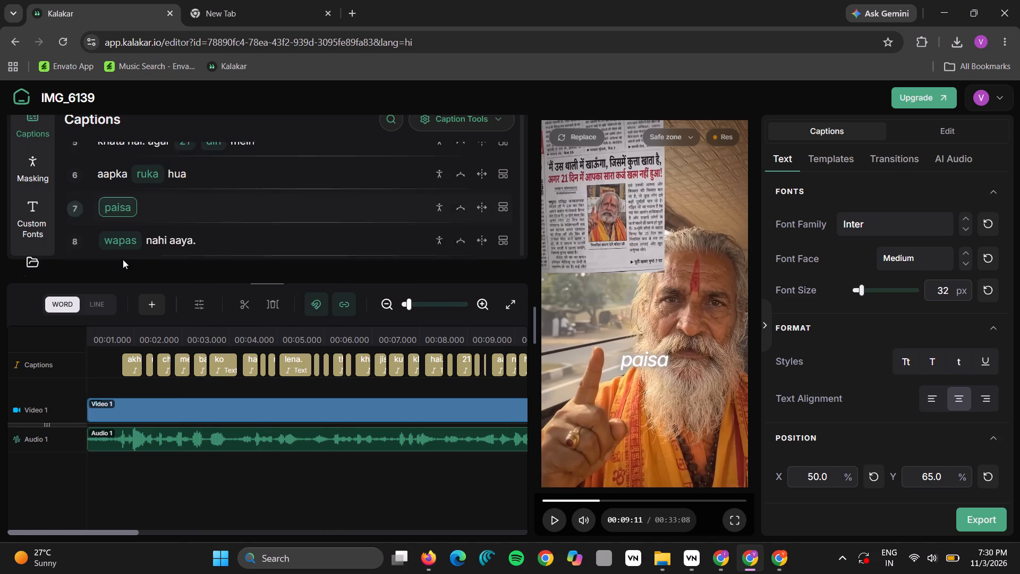
pyautogui.click(135, 196)
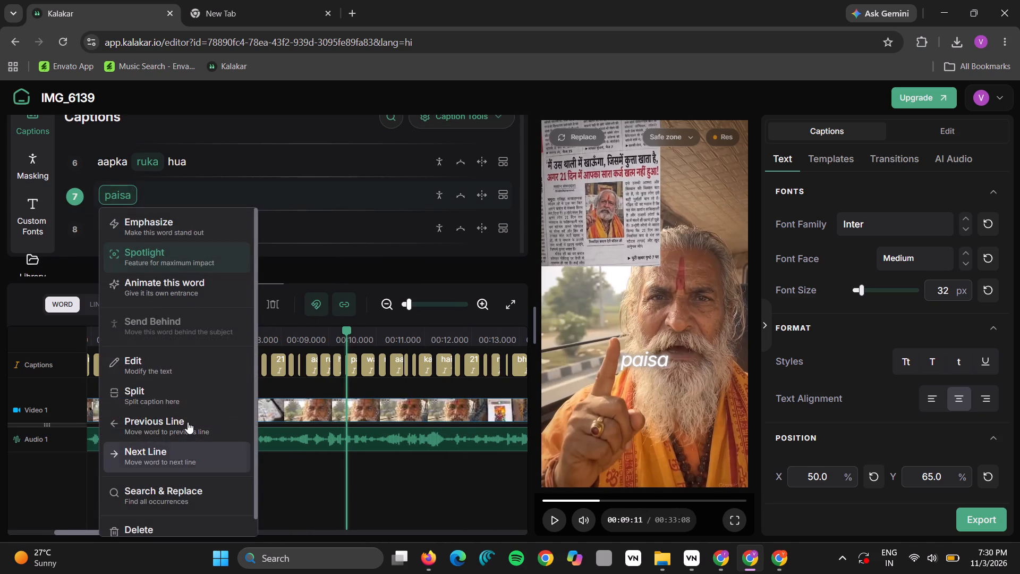
pyautogui.click(187, 421)
# Move "bhagwan" into the following caption to form "bhagwan ka divya".
pyautogui.scroll(-1, 217, 209)
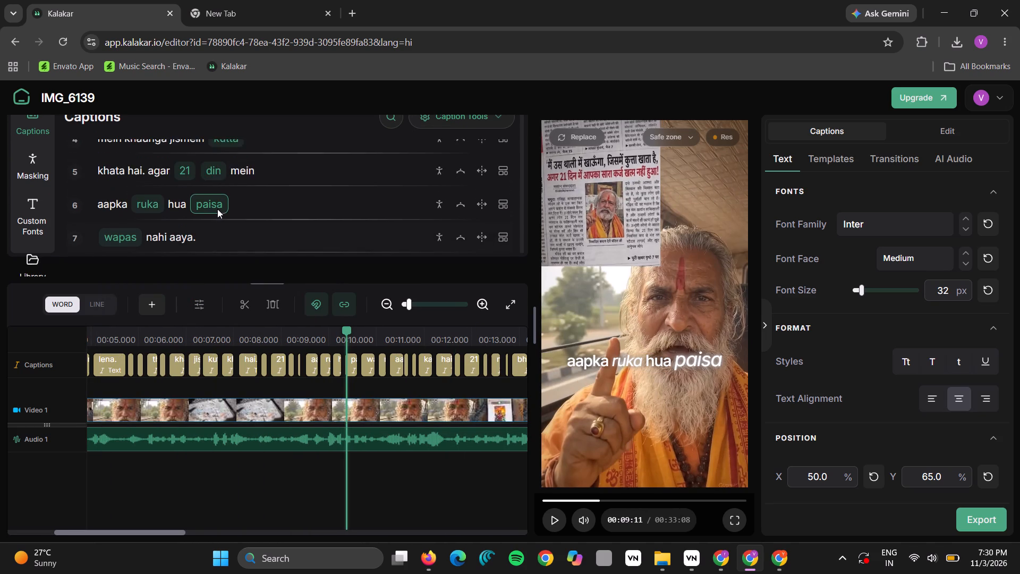
pyautogui.scroll(-1, 217, 209)
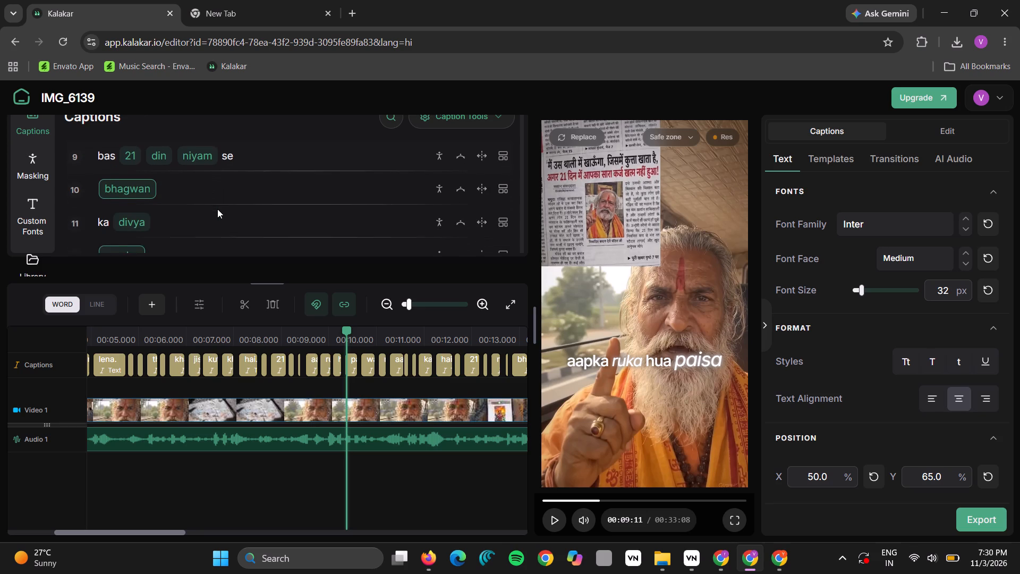
pyautogui.scroll(-1, 217, 209)
pyautogui.click(127, 222)
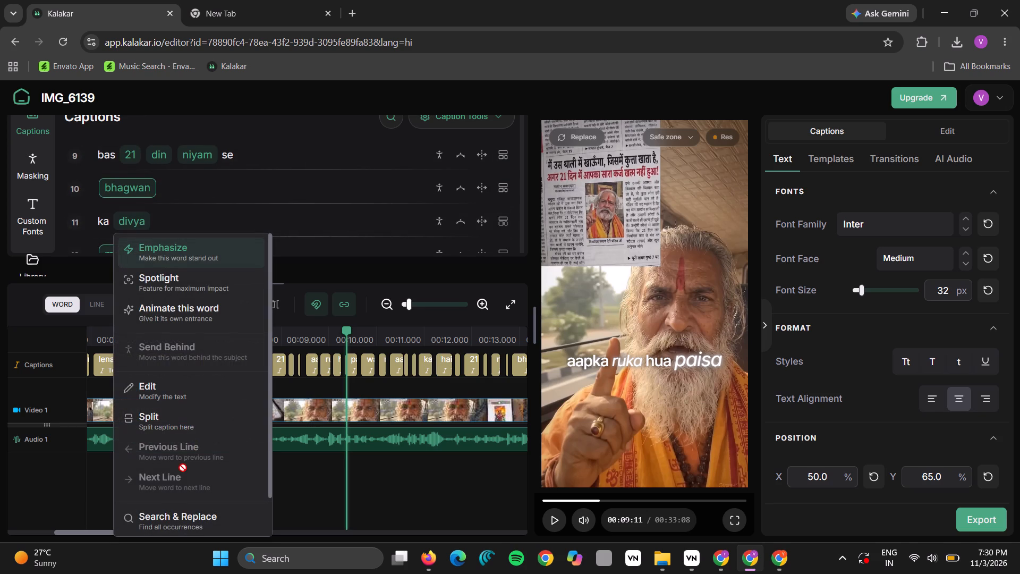
pyautogui.click(134, 185)
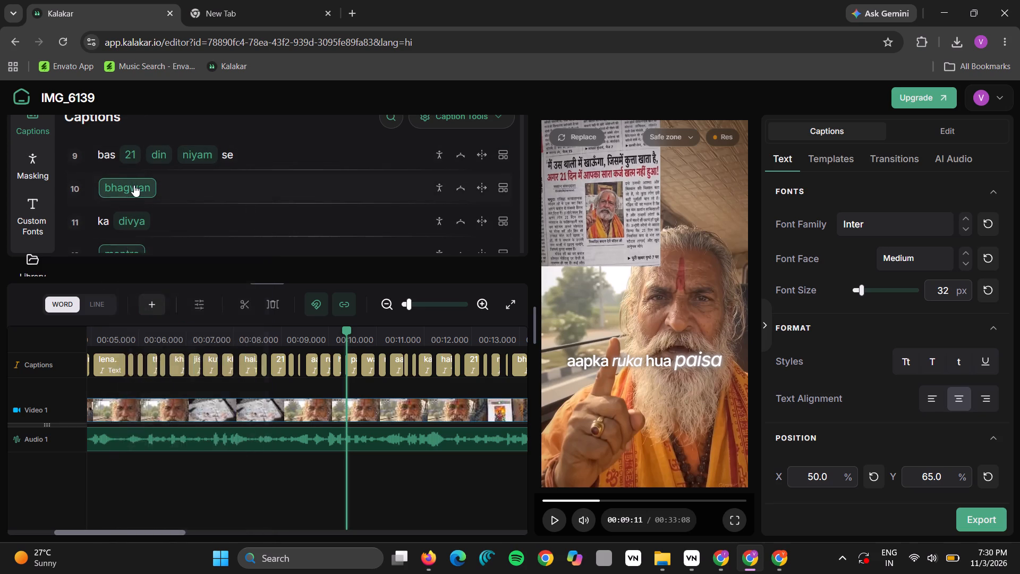
pyautogui.click(134, 185)
pyautogui.click(134, 185)
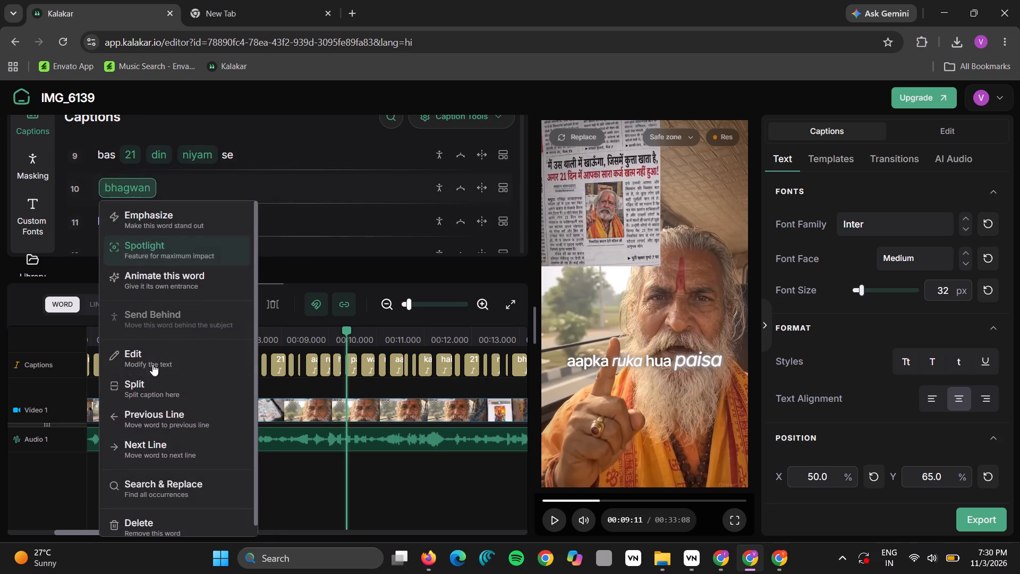
pyautogui.click(166, 438)
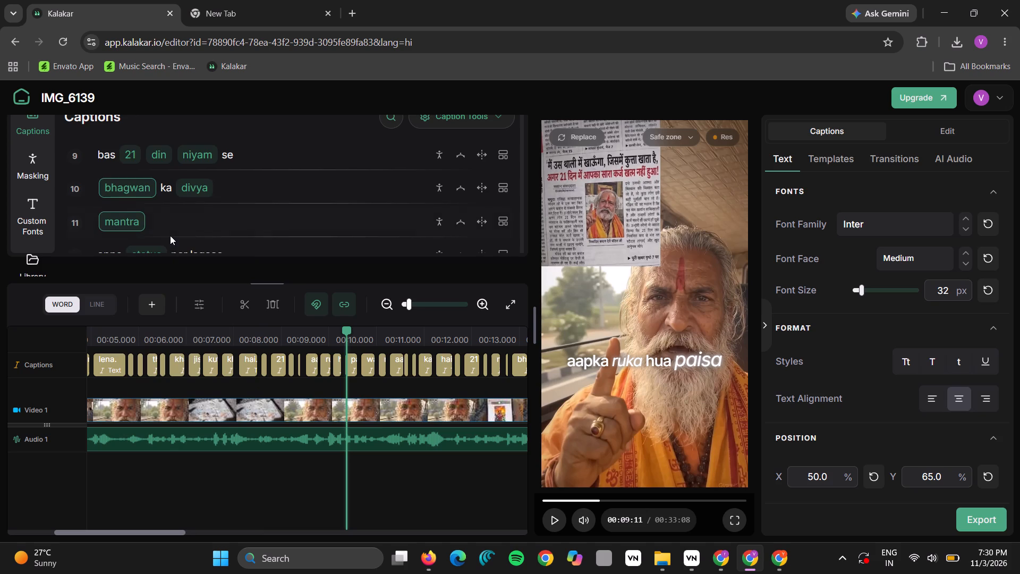
# Regroup the "mantra" caption as "mantra apne status", moving "par lagaao." into the "aapke bigde kaam banne" caption.
pyautogui.scroll(-1, 170, 235)
pyautogui.click(205, 191)
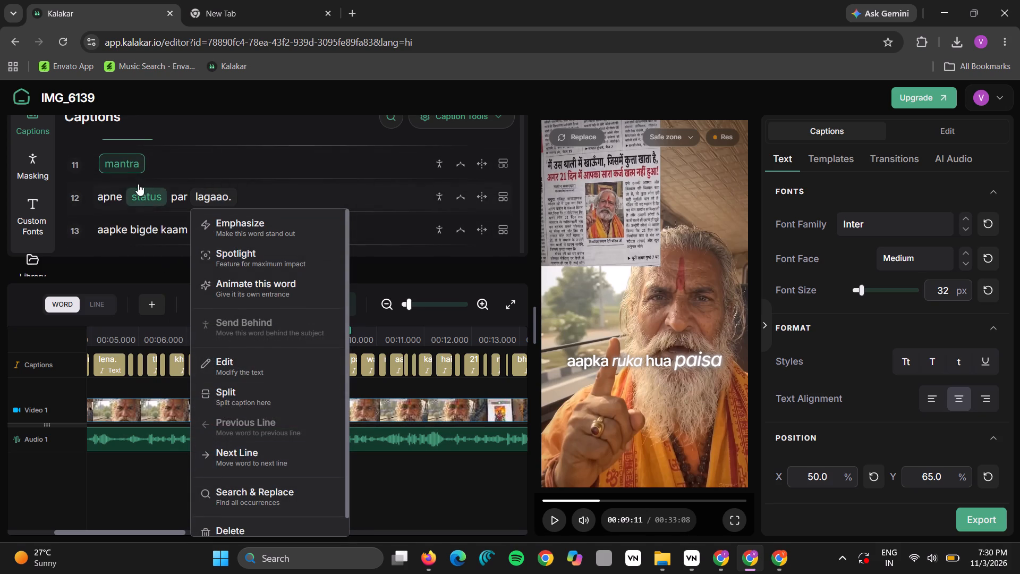
pyautogui.click(127, 166)
pyautogui.click(161, 428)
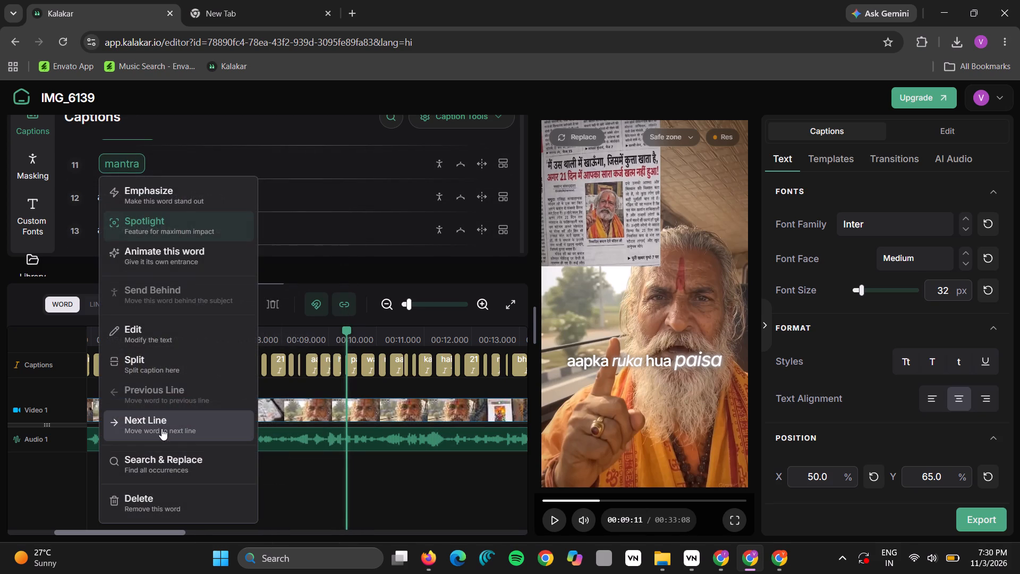
pyautogui.click(239, 158)
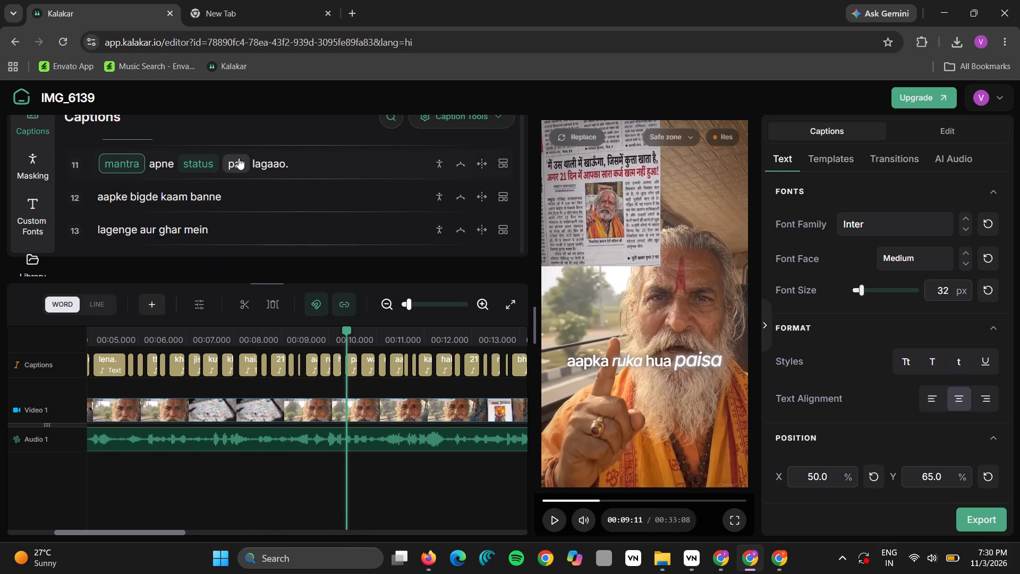
pyautogui.click(284, 435)
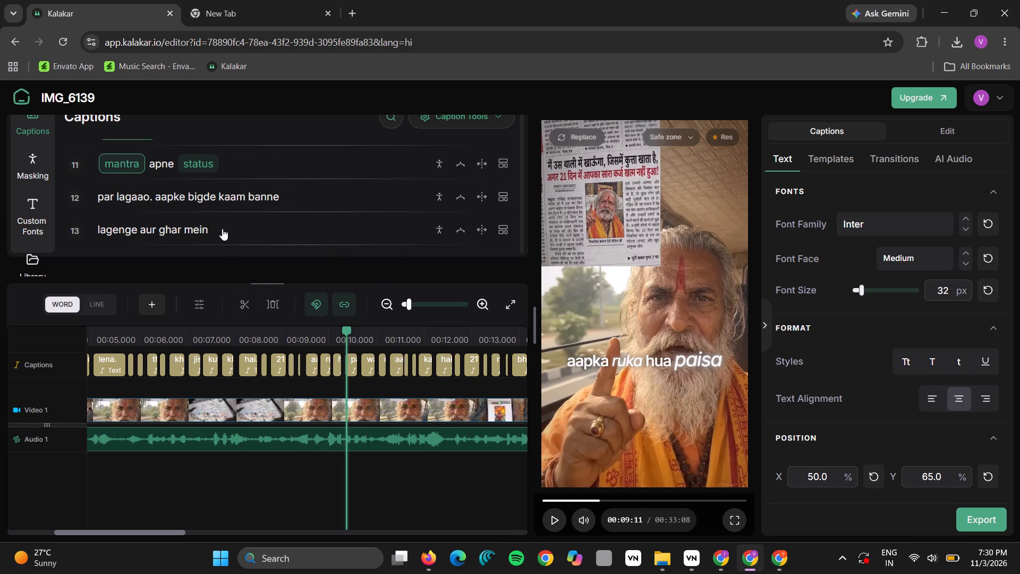
# Rebreak captions 12 to 14 as "par lagaao. aapke bigde", "kaam banne lagenge aur" and "ghar mein barkat laut aayegi.".
pyautogui.click(209, 196)
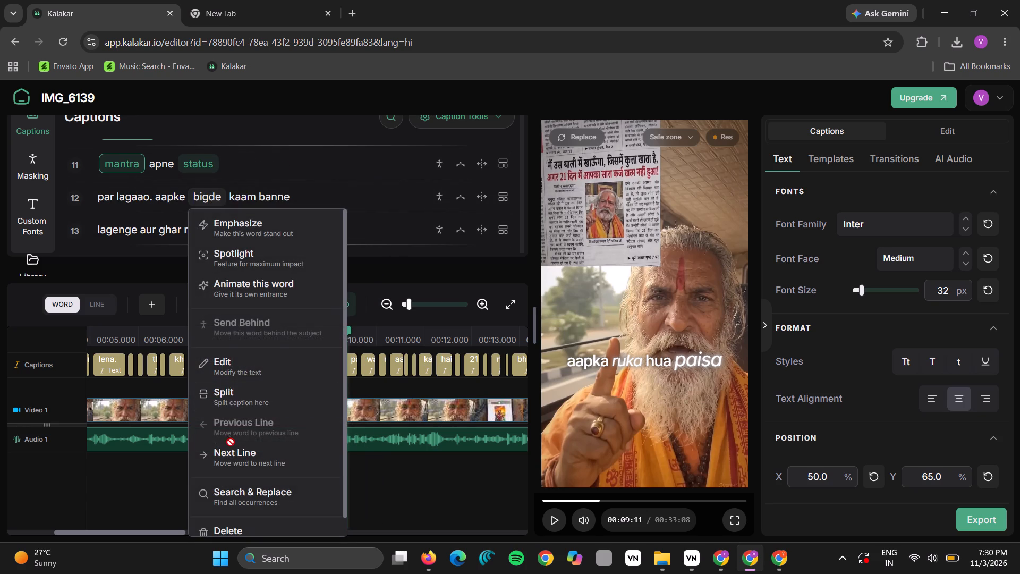
pyautogui.click(233, 453)
pyautogui.click(210, 231)
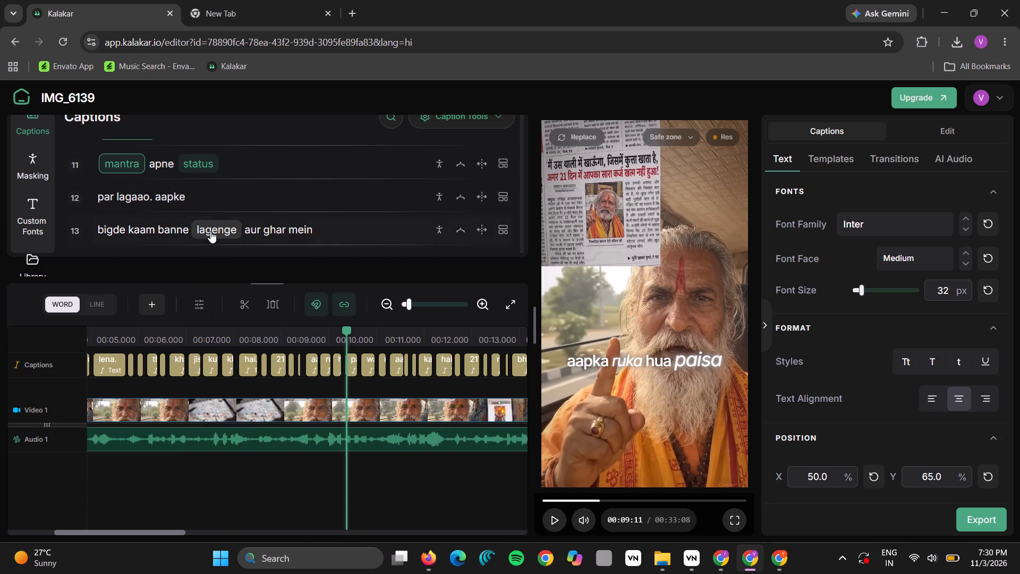
pyautogui.click(232, 451)
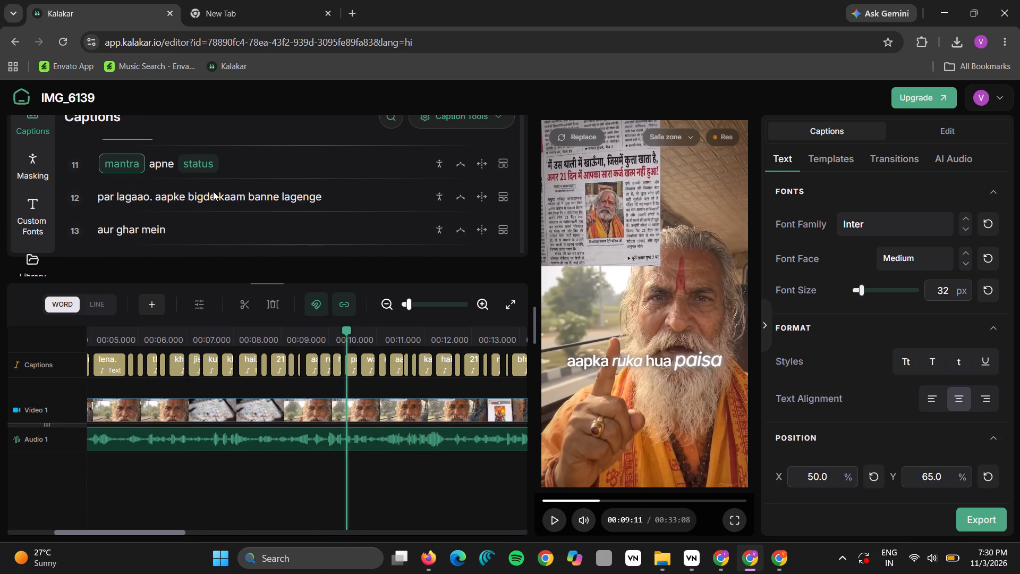
pyautogui.click(233, 197)
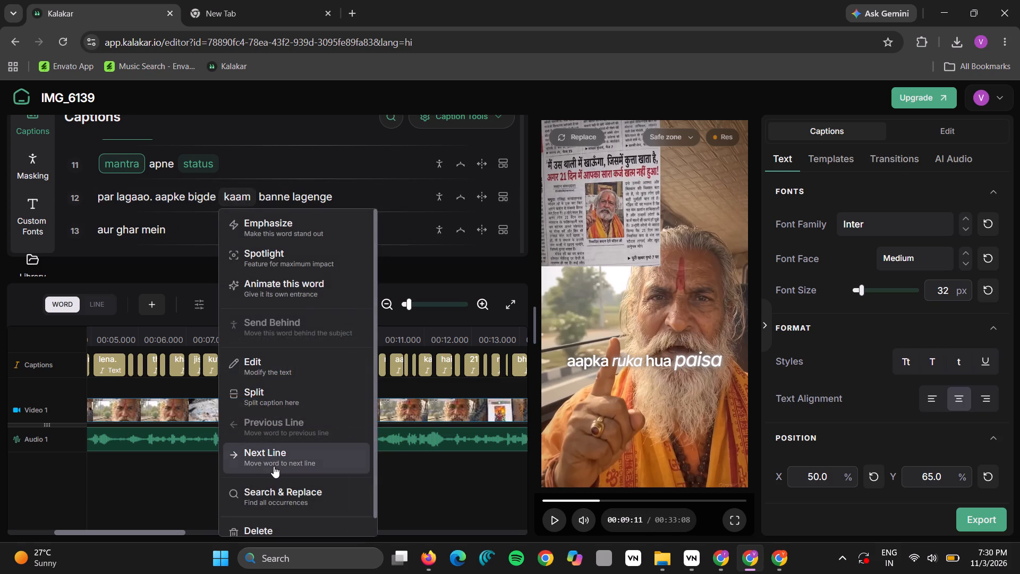
pyautogui.click(274, 466)
pyautogui.click(235, 221)
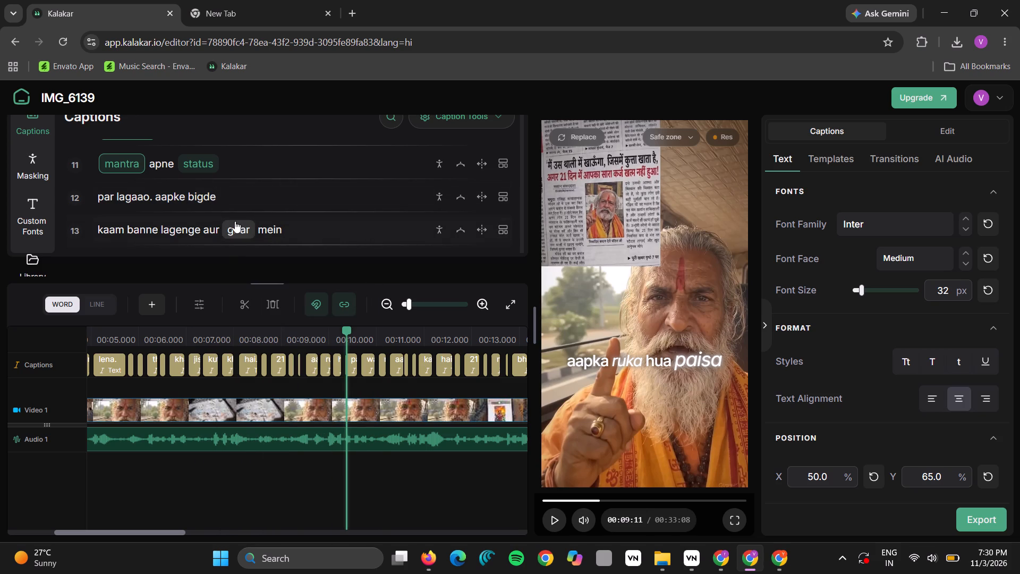
pyautogui.click(284, 485)
# Separate "daalo" from the "photo daalo" caption into its own caption line.
pyautogui.scroll(-4, 249, 181)
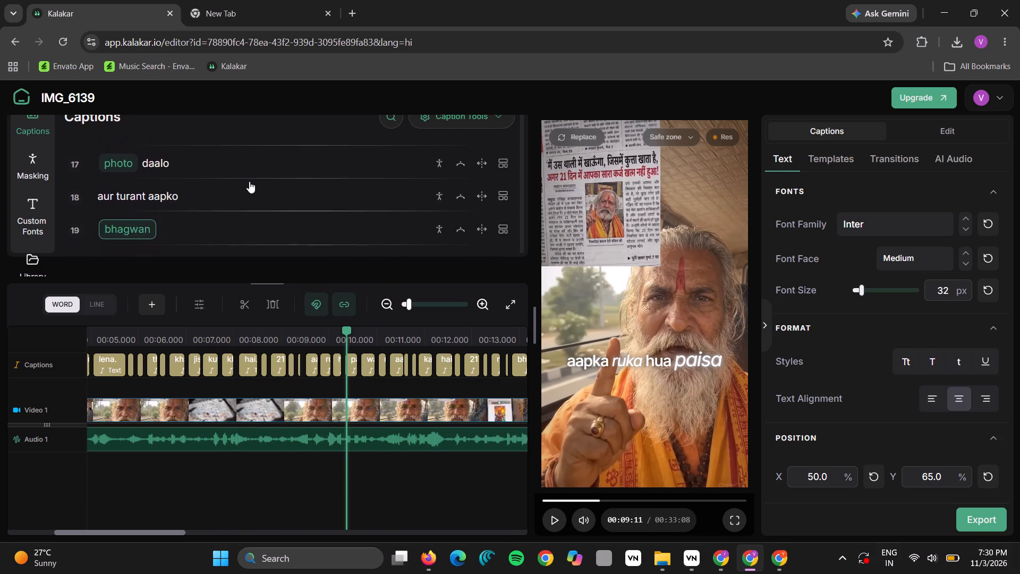
pyautogui.scroll(-1, 249, 181)
pyautogui.scroll(1, 249, 181)
pyautogui.scroll(-2, 249, 181)
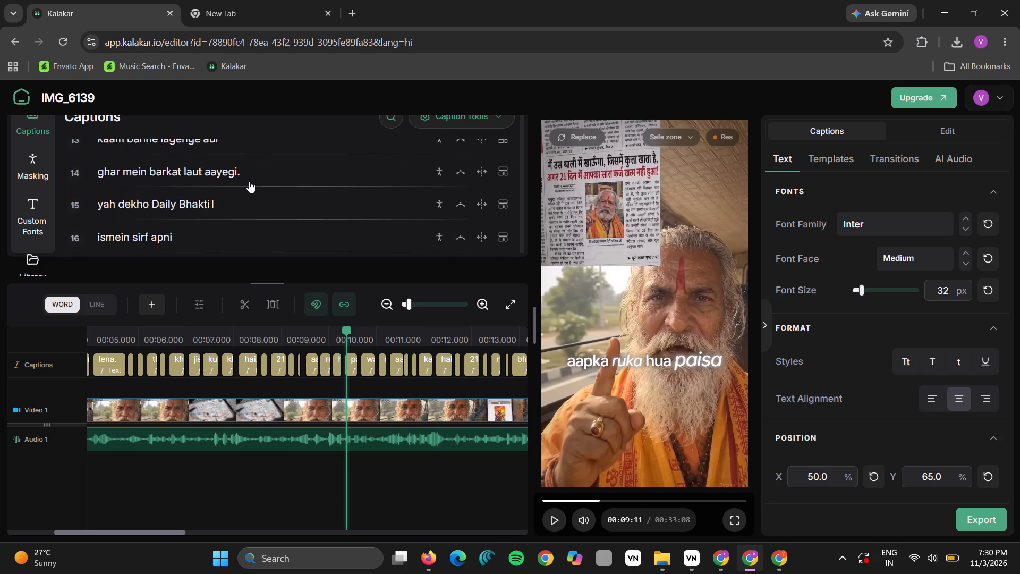
pyautogui.scroll(-2, 249, 181)
pyautogui.click(164, 191)
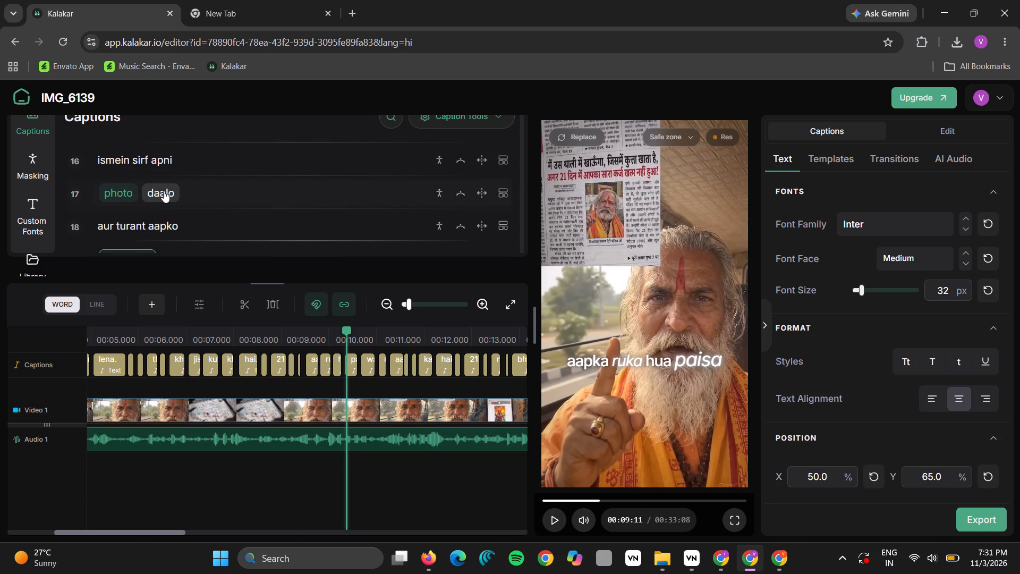
pyautogui.click(187, 406)
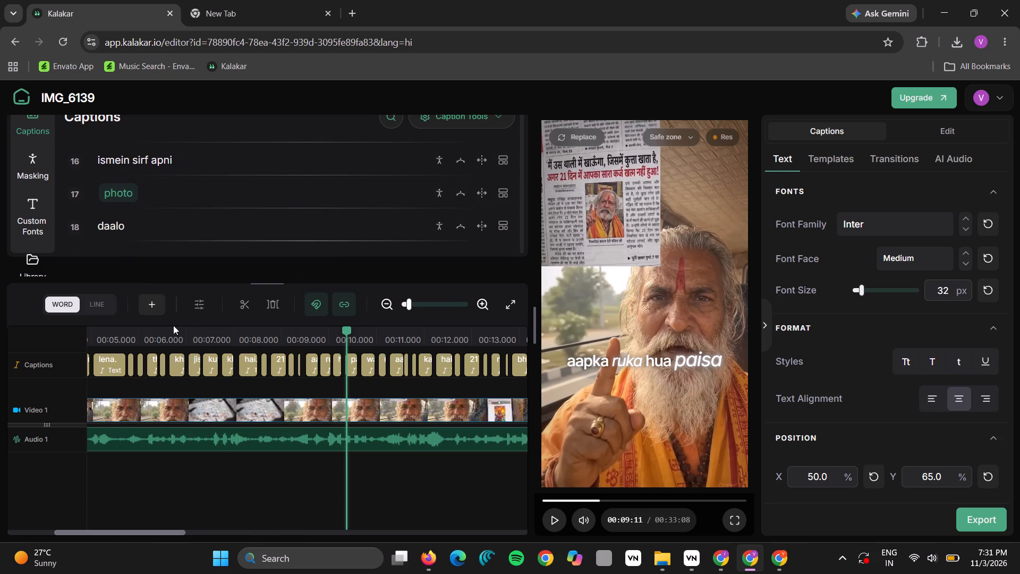
# Regroup the words around "photo" into one caption reading "ismein sirf apni photo", keeping "yah dekho Daily Bhakti" on the line before.
pyautogui.click(159, 169)
pyautogui.click(201, 400)
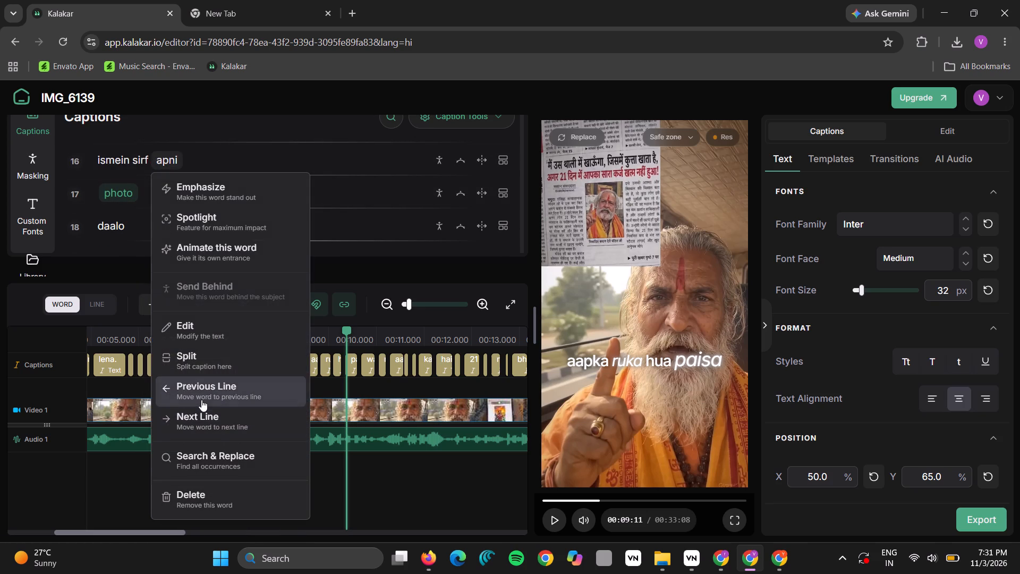
pyautogui.scroll(1, 219, 203)
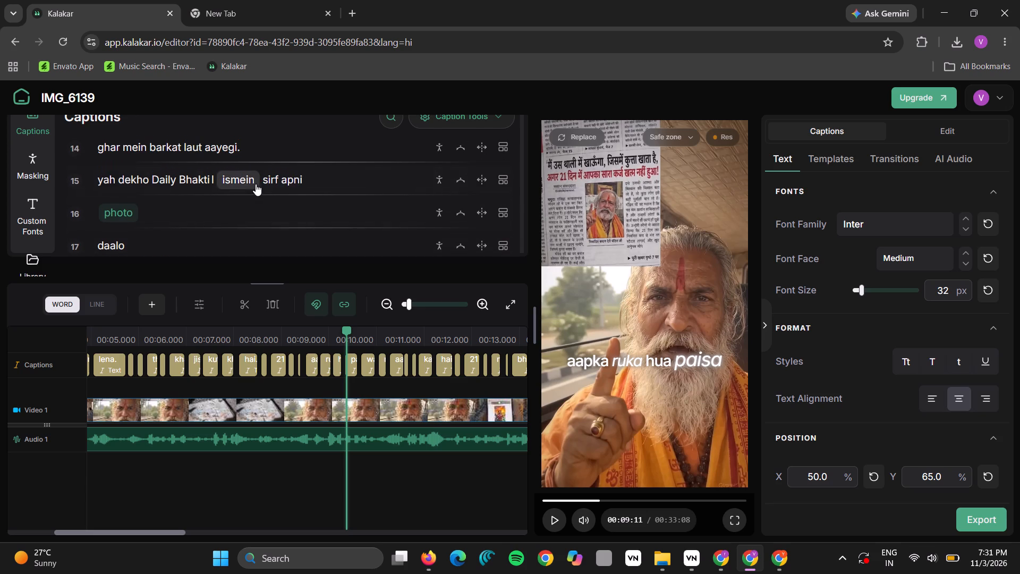
pyautogui.click(241, 180)
pyautogui.click(282, 450)
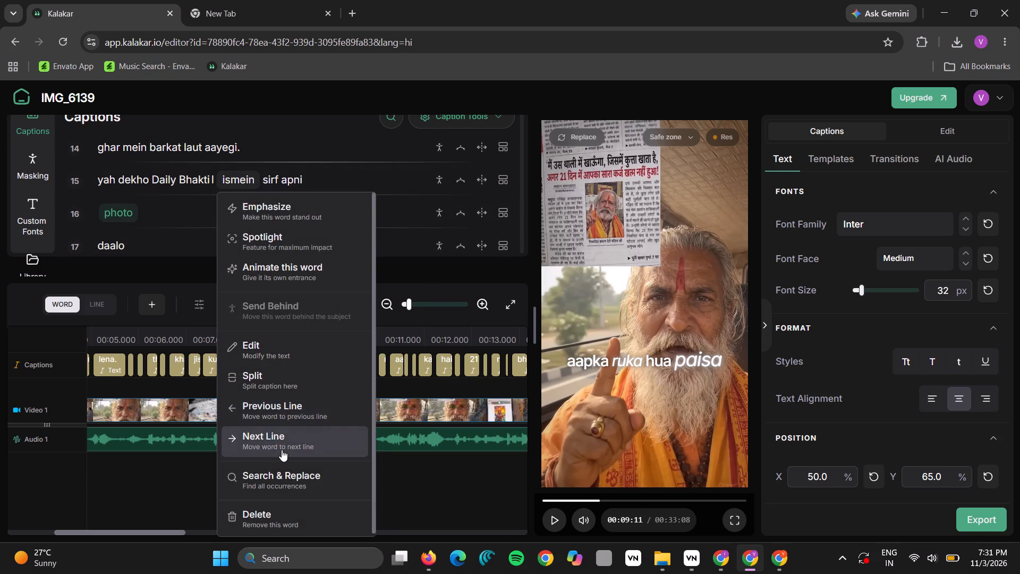
# Move "aur turant aapko" up to the previous caption to form "daalo aur turant aapko".
pyautogui.scroll(-1, 195, 232)
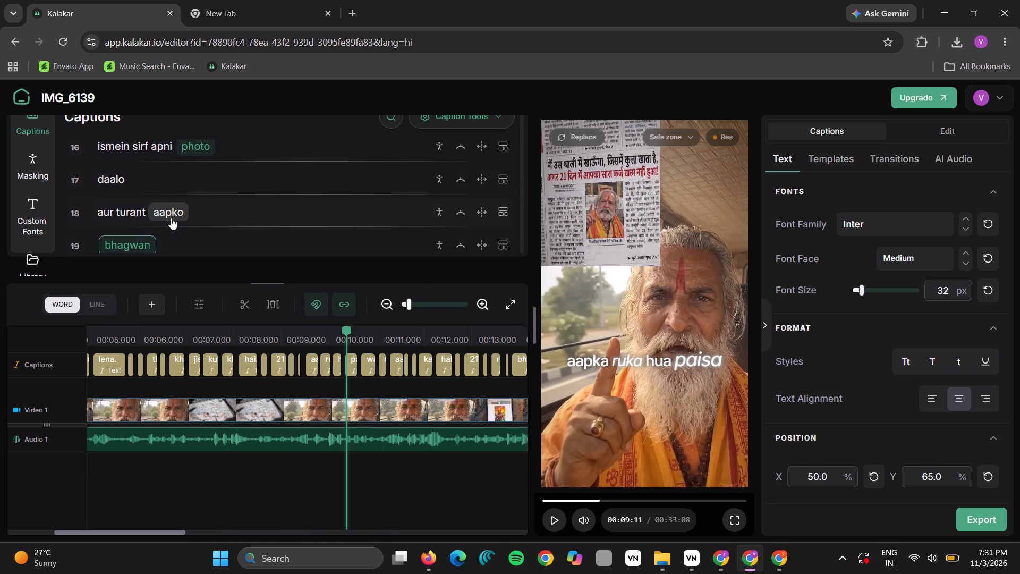
pyautogui.click(171, 217)
pyautogui.click(199, 451)
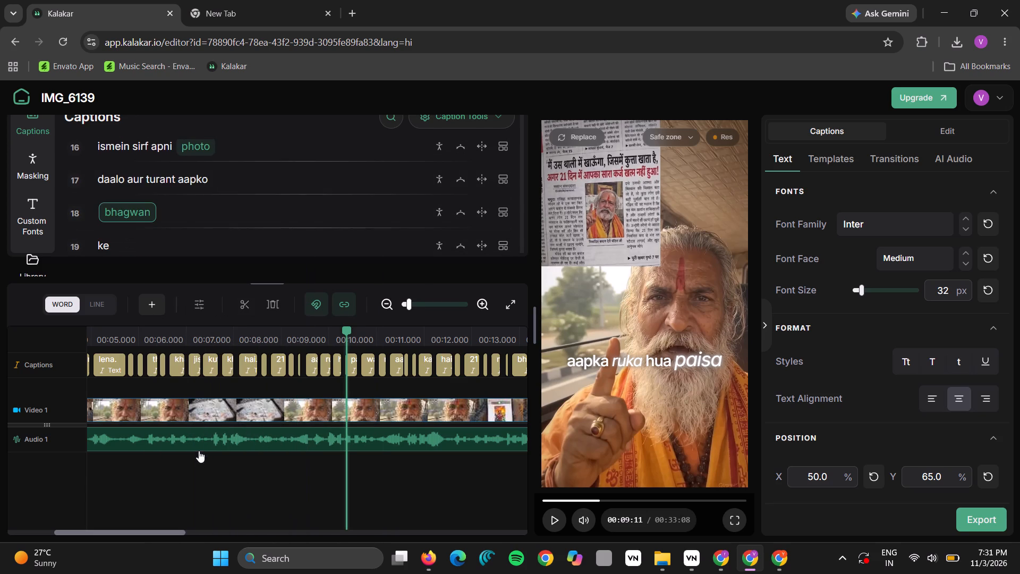
pyautogui.scroll(-1, 149, 212)
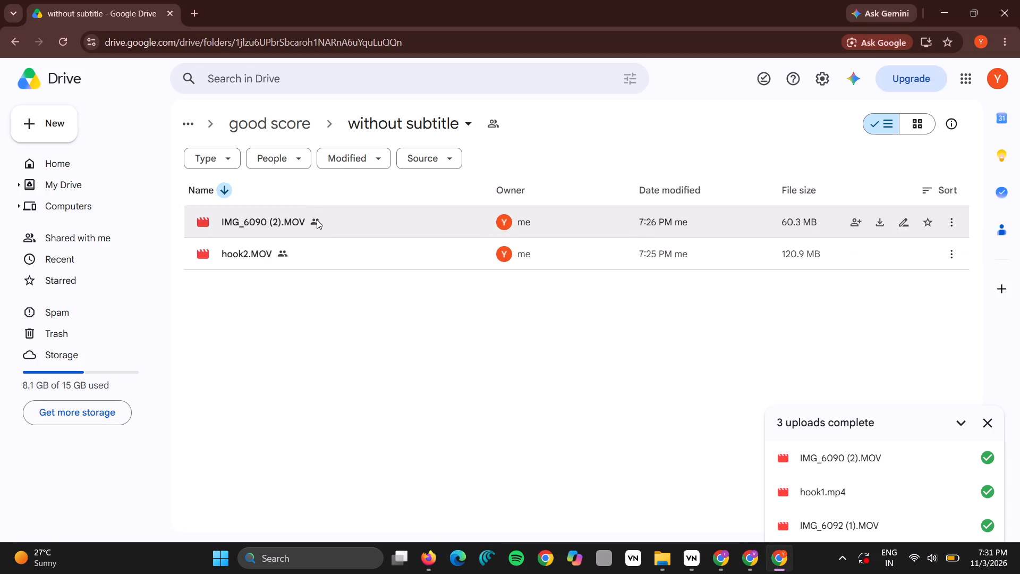
# Switch to Drive and rename IMG_6090 (2).MOV in the "without subtitle" folder as hook2.MOV.
pyautogui.rightClick(318, 220)
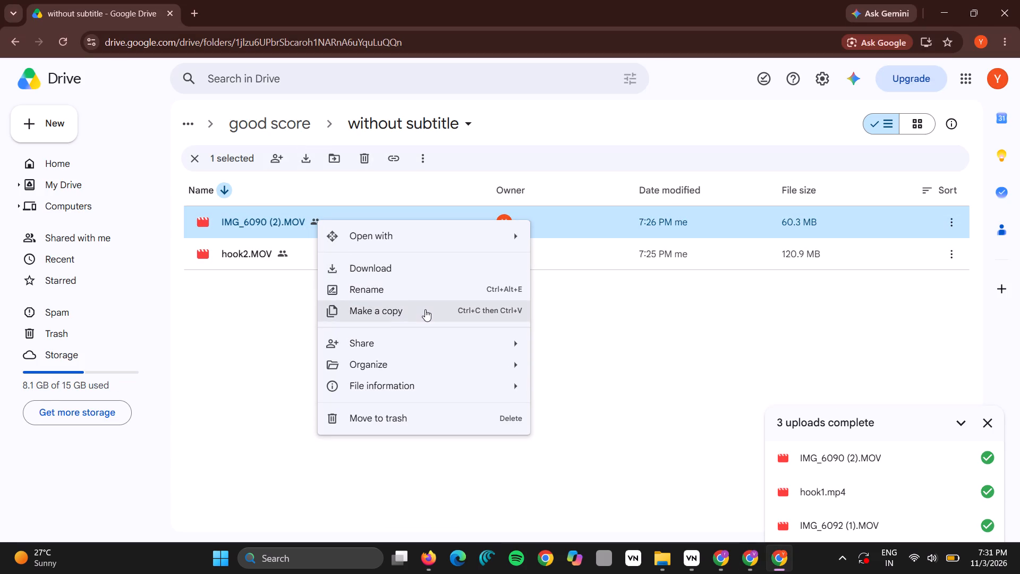
pyautogui.click(421, 290)
pyautogui.write('okk')
pyautogui.press('BackSpace')
pyautogui.press('BackSpace')
pyautogui.press('BackSpace')
pyautogui.press('BackSpace')
pyautogui.write('hook')
pyautogui.press('2')
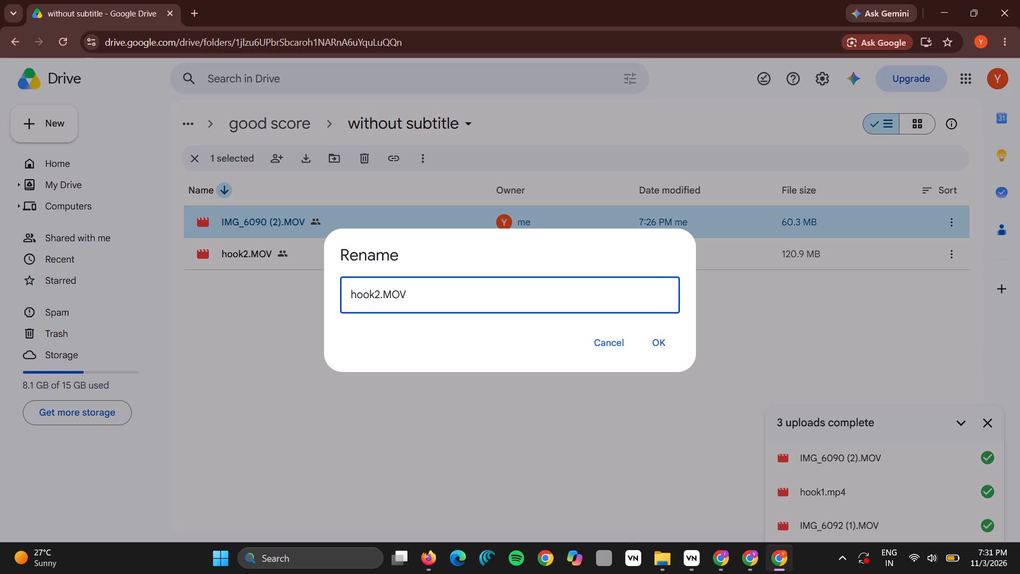
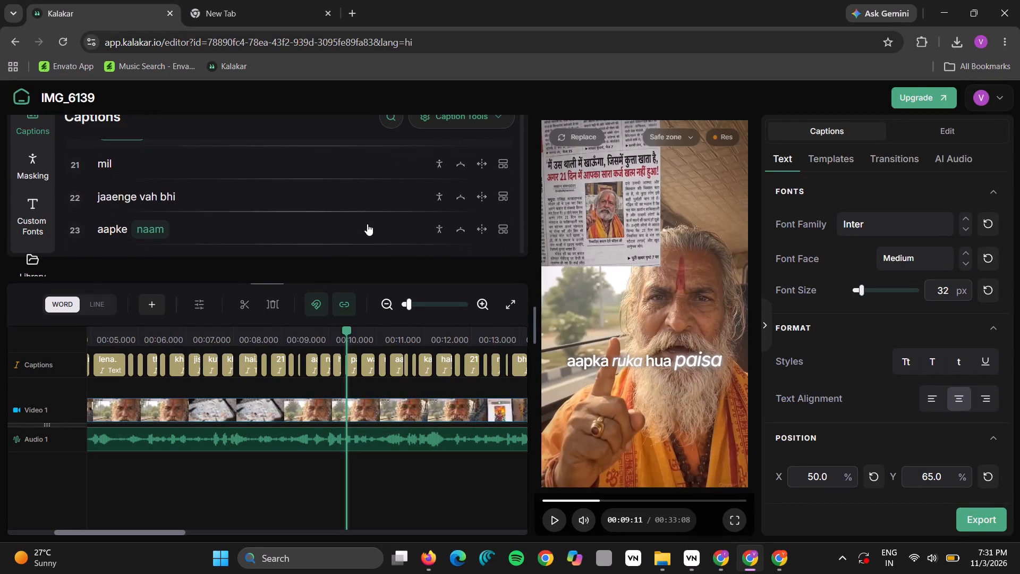
# Play IMG_6139 from the beginning and delete the caption words "khaunga", "jismein", "kutta" and "khata" around the dog-feeding footage.
pyautogui.scroll(-4, 367, 224)
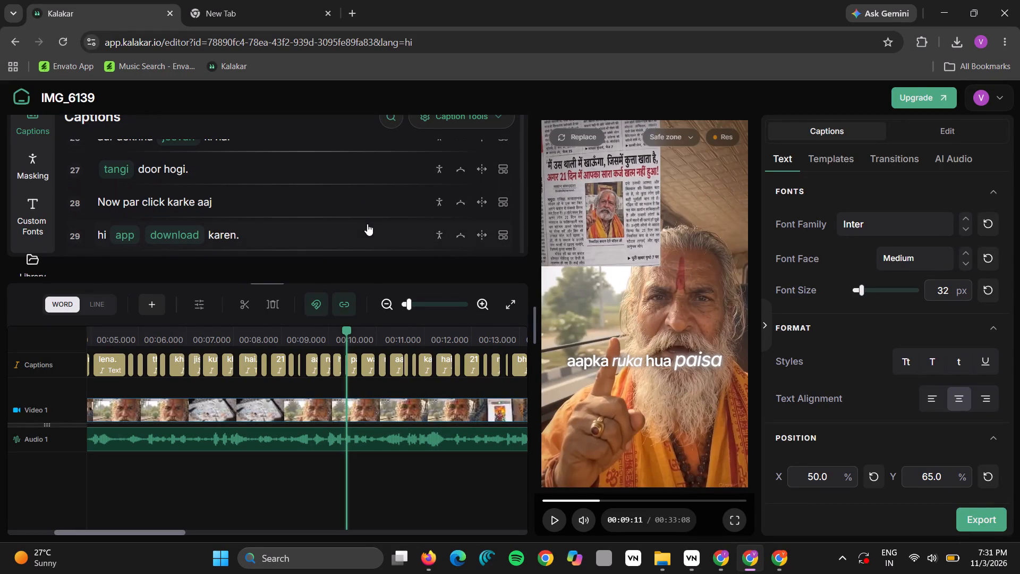
pyautogui.scroll(-1, 367, 224)
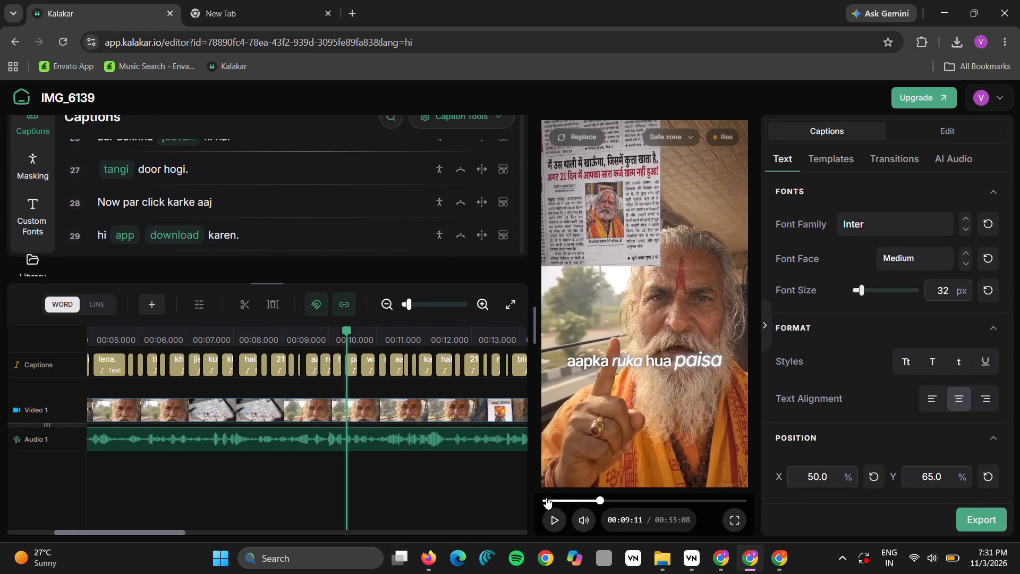
pyautogui.click(543, 497)
pyautogui.press('space')
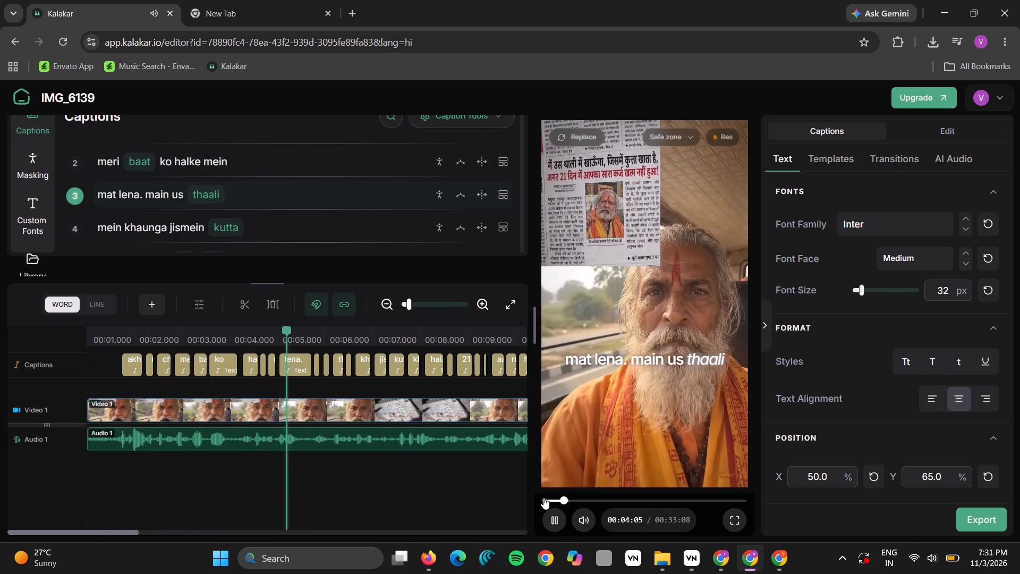
pyautogui.press('space')
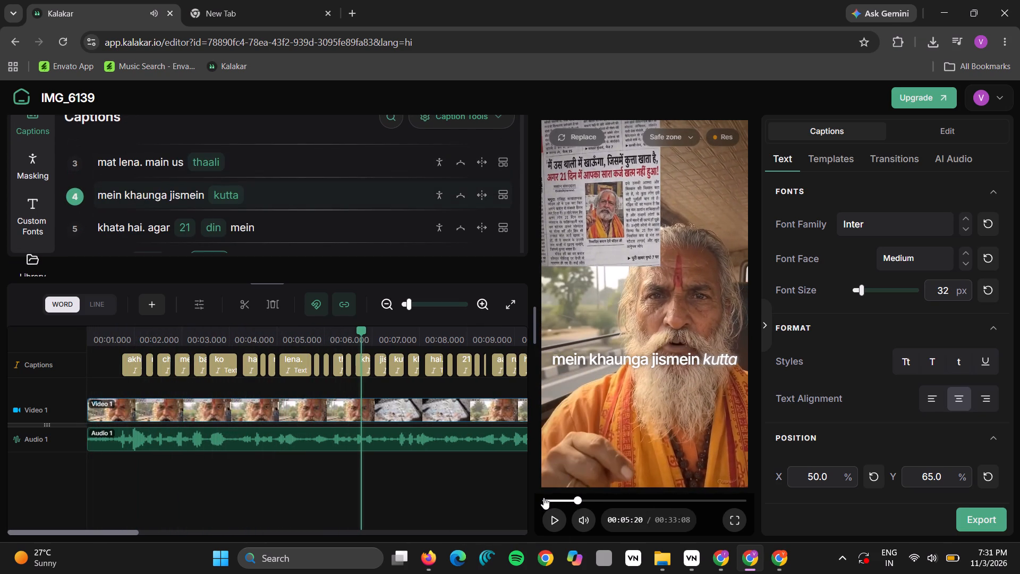
pyautogui.moveTo(381, 376); pyautogui.dragTo(412, 376)
pyautogui.moveTo(415, 381); pyautogui.dragTo(384, 373)
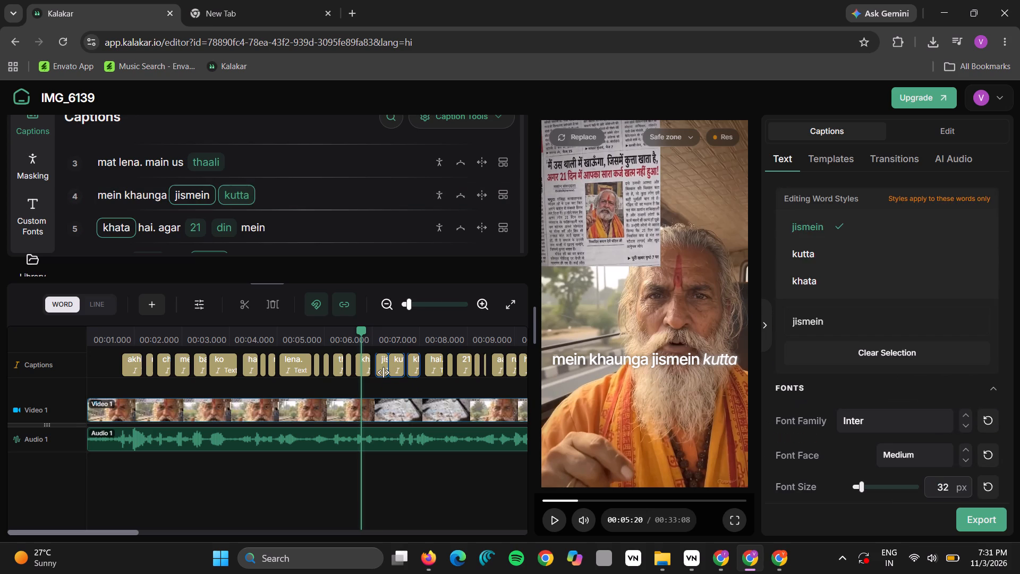
pyautogui.press('Delete')
pyautogui.press('space')
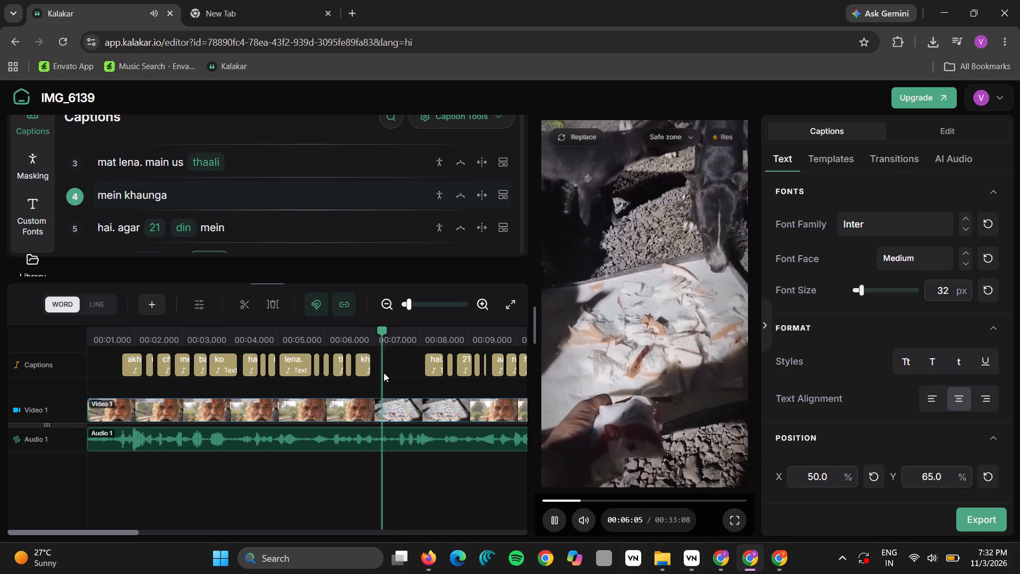
pyautogui.press('space')
pyautogui.moveTo(393, 384); pyautogui.dragTo(361, 375)
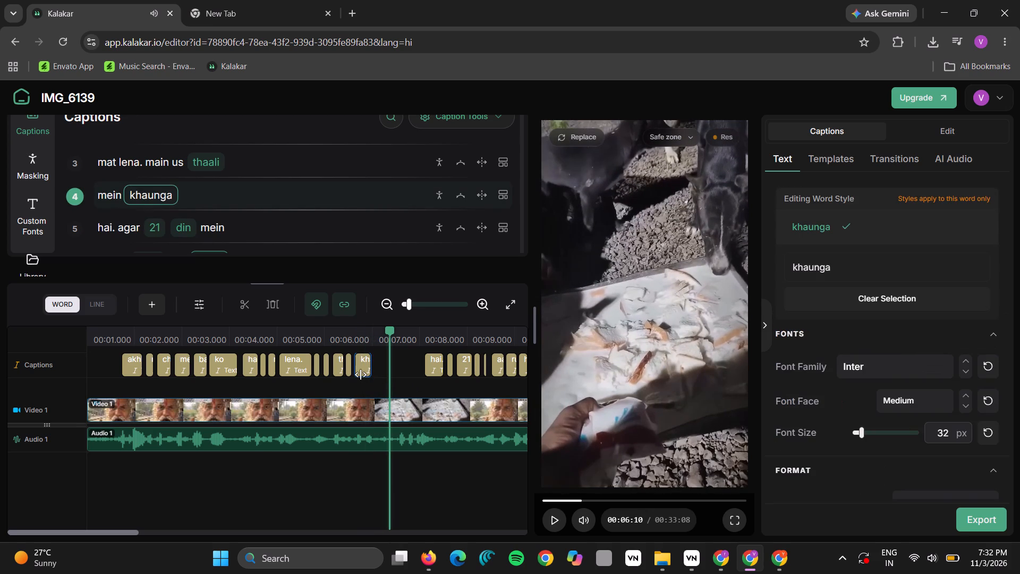
pyautogui.press('Delete')
# Apply the built-in Ali Abdaal template to the captions.
pyautogui.click(837, 165)
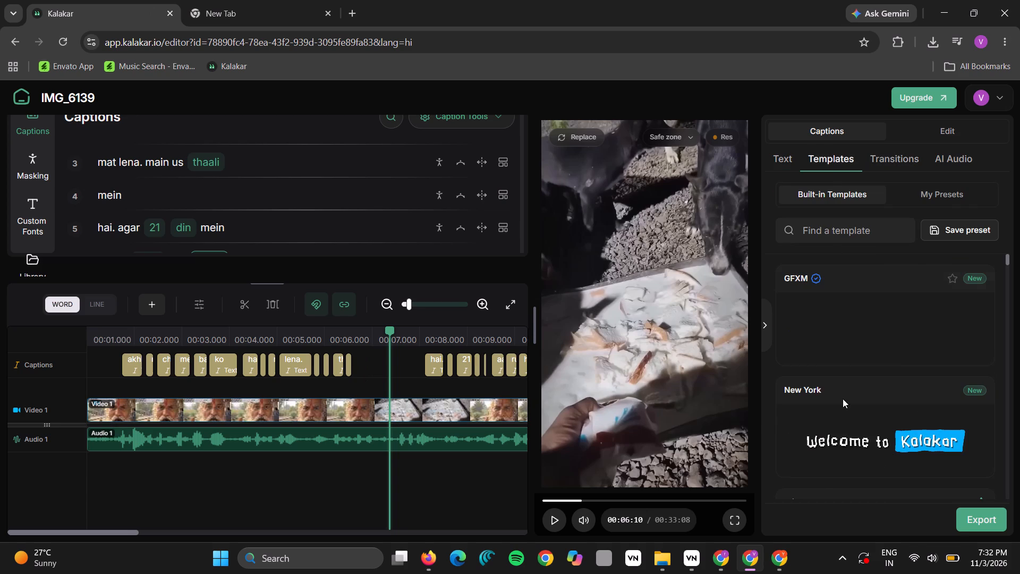
pyautogui.scroll(-1, 829, 499)
pyautogui.click(840, 435)
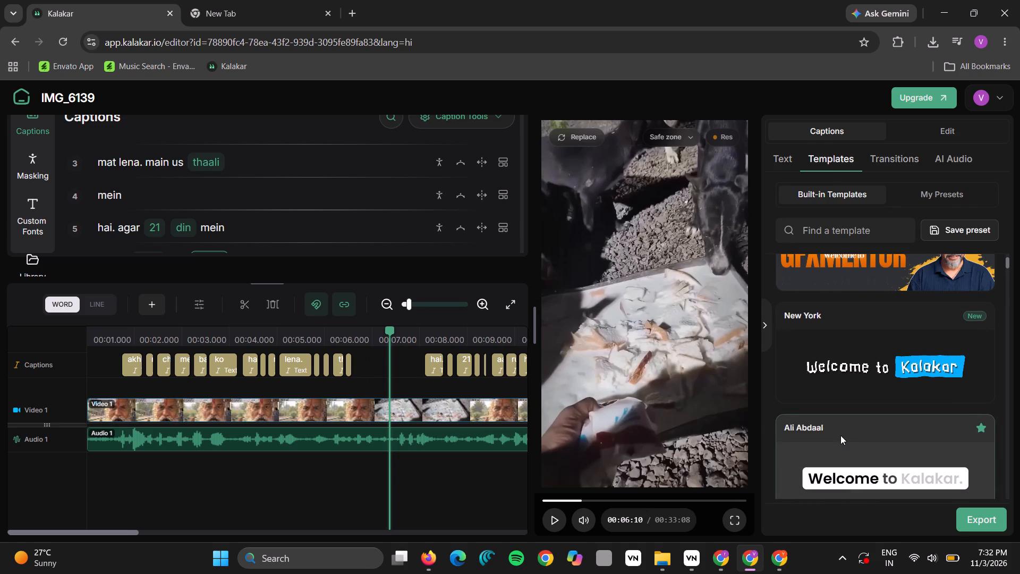
pyautogui.click(847, 478)
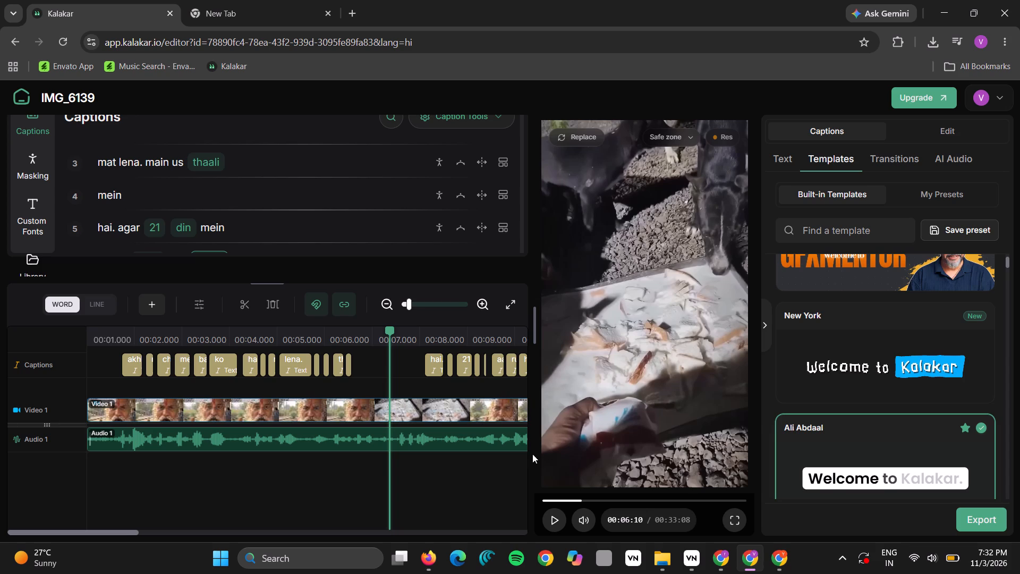
# Play through the dog-feeding footage and delete the caption words "hai." and "agar" before "21 din mein".
pyautogui.click(568, 496)
pyautogui.press('space')
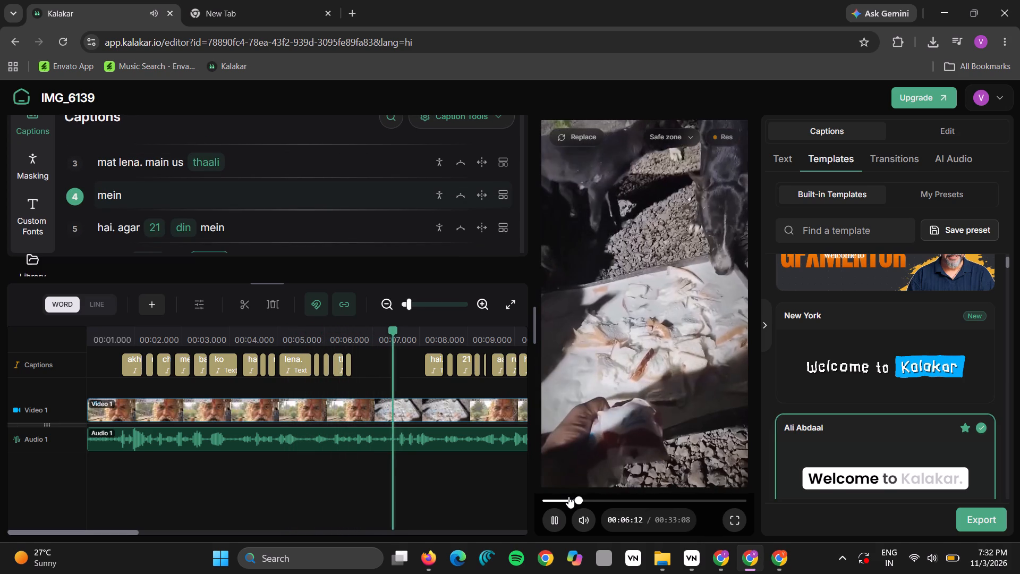
pyautogui.press('space')
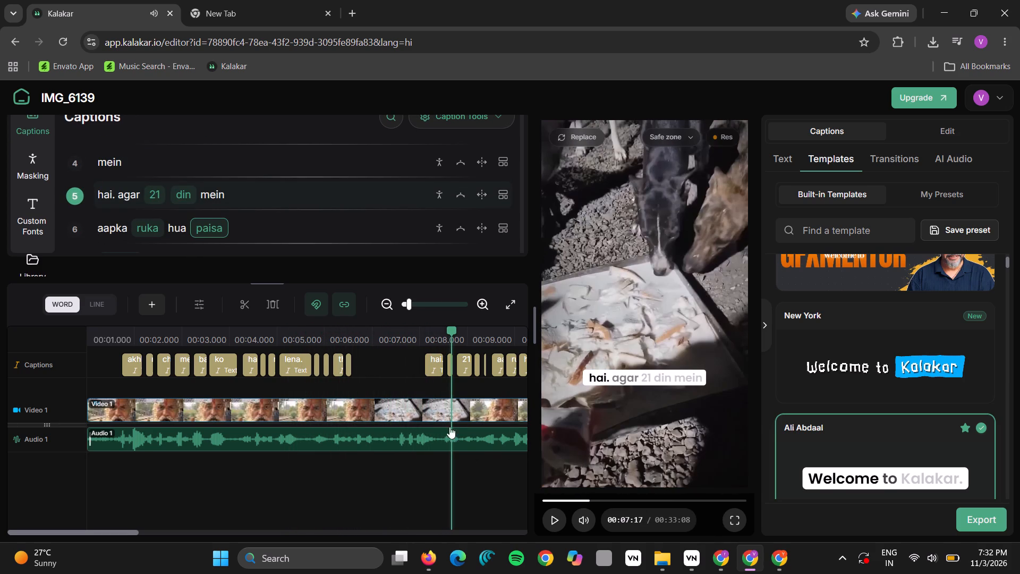
pyautogui.moveTo(421, 373); pyautogui.dragTo(454, 372)
pyautogui.press('Delete')
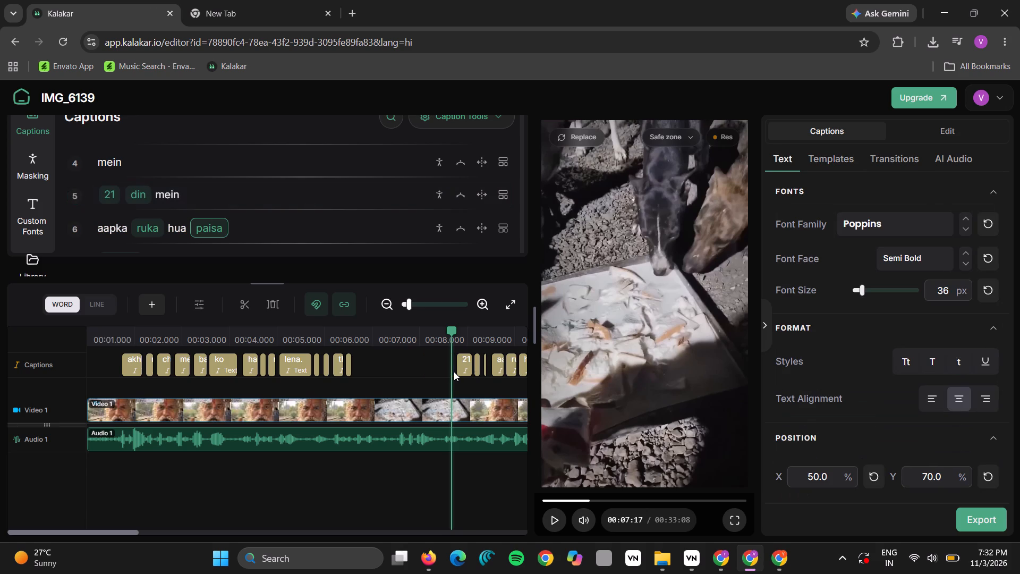
# Play onward and delete the caption words from "niyam se" after "bas 21 din" through "lagaao.".
pyautogui.click(576, 500)
pyautogui.press('space')
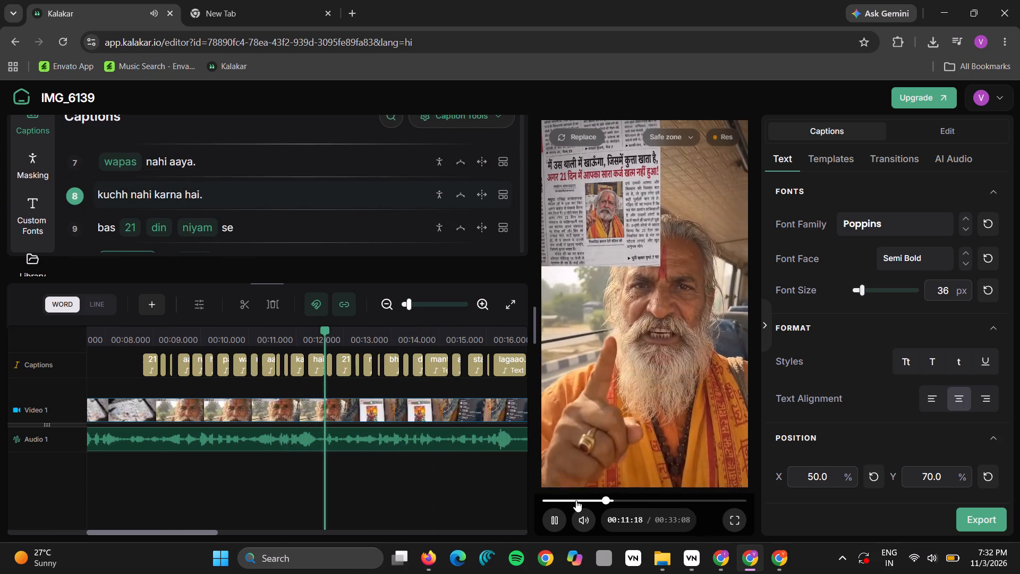
pyautogui.press('space')
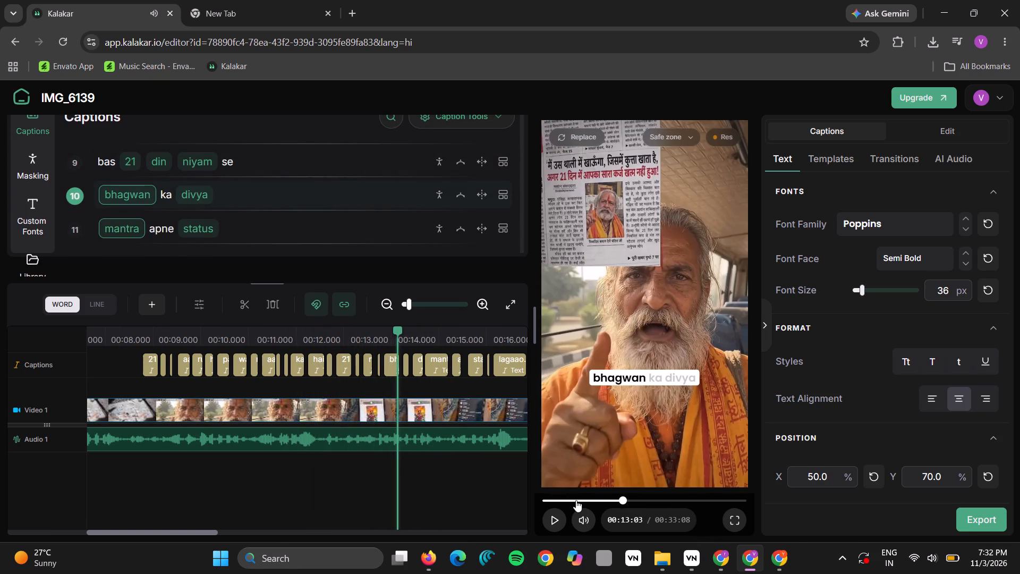
pyautogui.moveTo(361, 381); pyautogui.dragTo(505, 368)
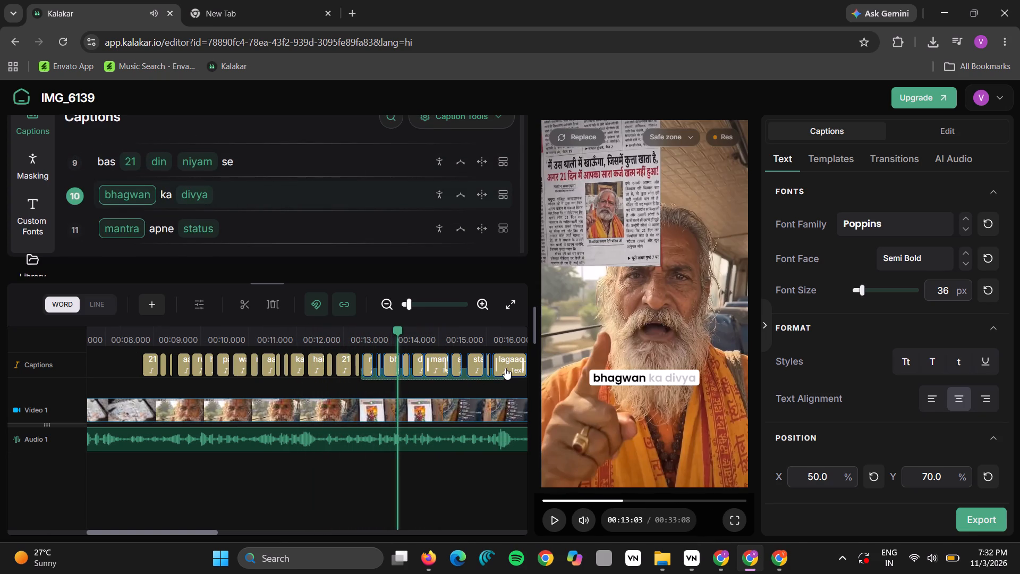
pyautogui.press('Delete')
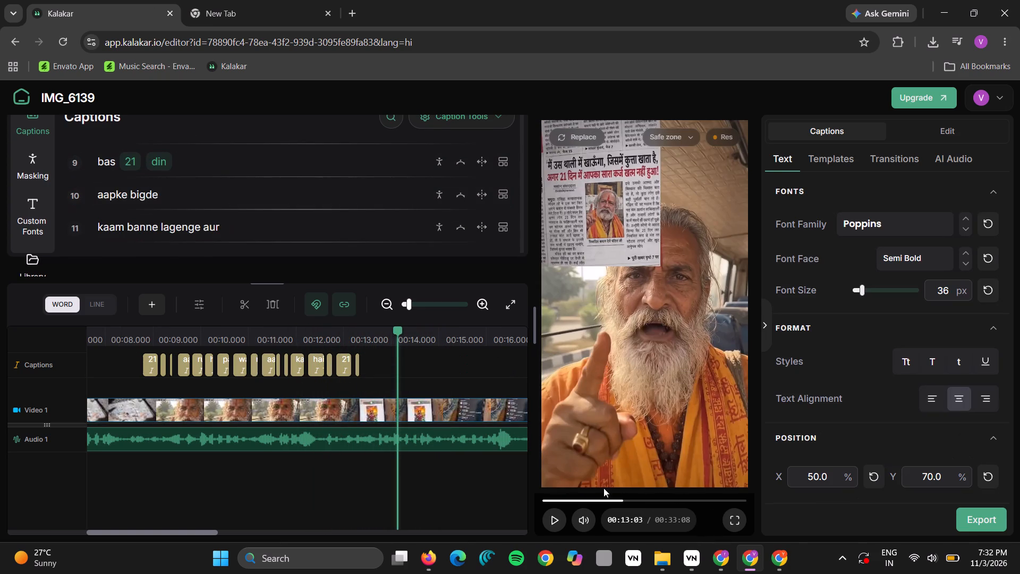
# Play the phone status footage and delete the caption words "aapke bigde kaam banne" before "lagenge aur".
pyautogui.click(608, 497)
pyautogui.press('space')
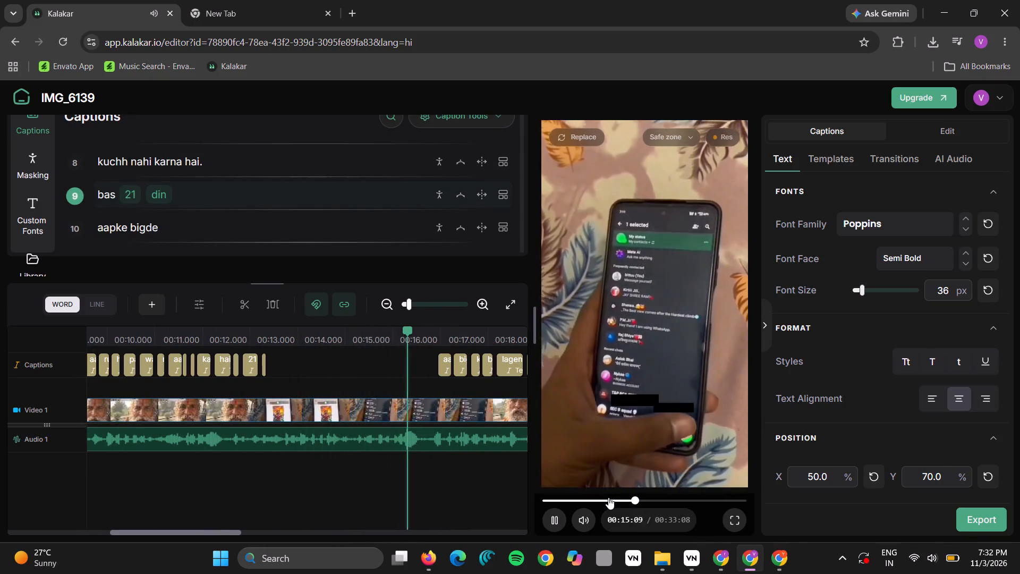
pyautogui.press('space')
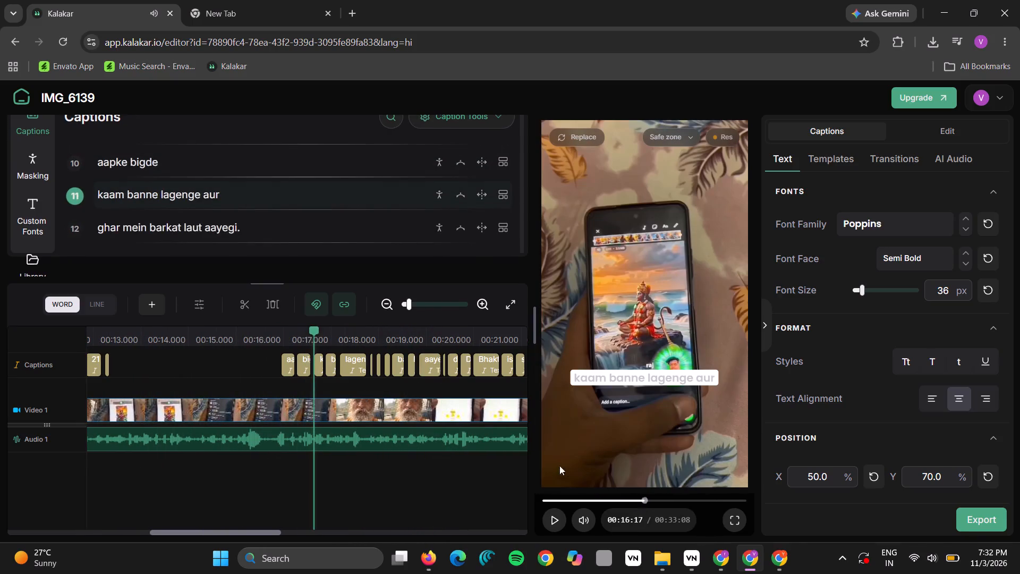
pyautogui.moveTo(279, 353); pyautogui.dragTo(330, 366)
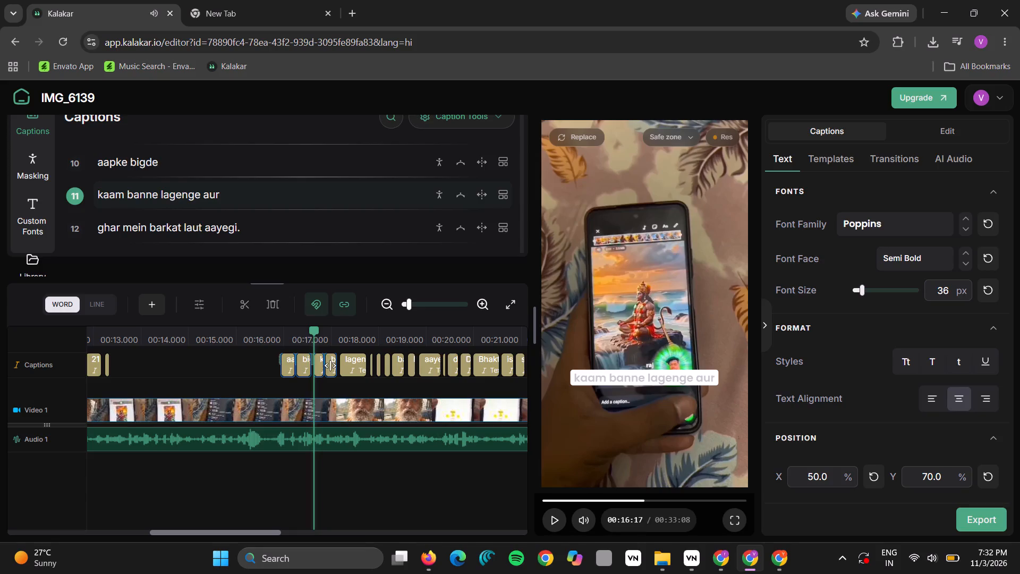
pyautogui.press('Delete')
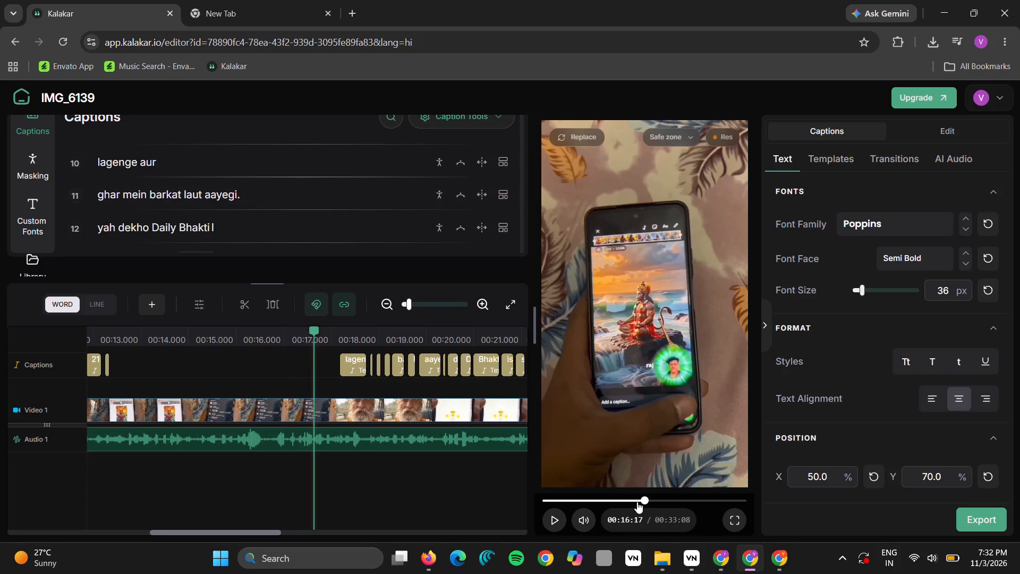
# Play the app footage and delete the caption words from "aur turant aapko" after "daalo" through "Now par click karke".
pyautogui.click(637, 502)
pyautogui.press('space')
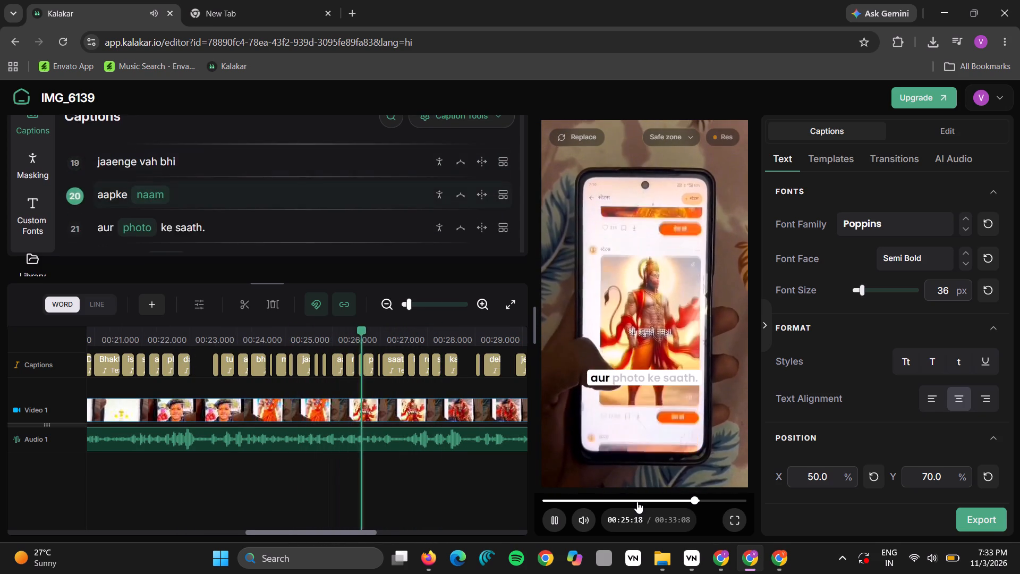
pyautogui.press('space')
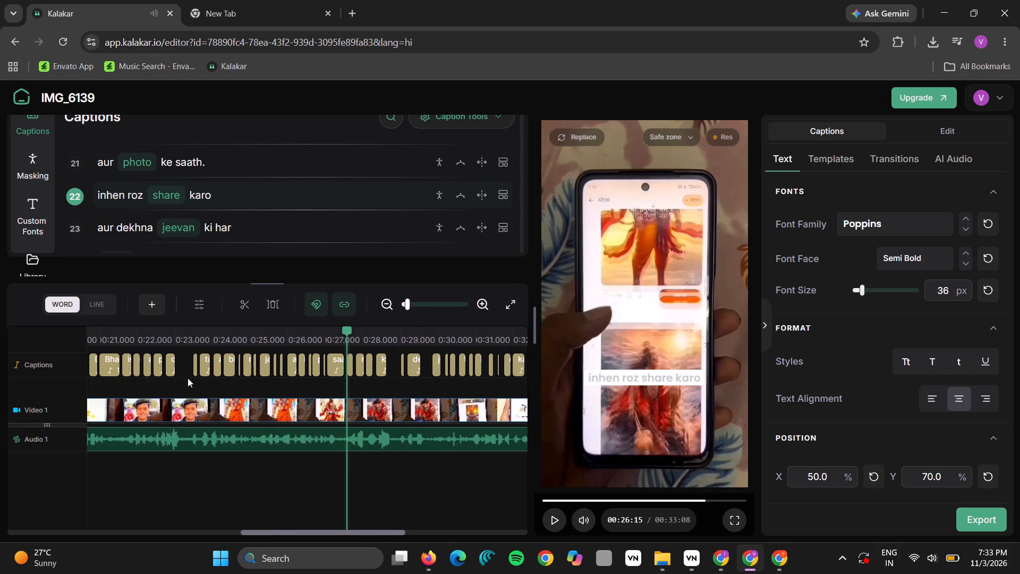
pyautogui.moveTo(188, 378); pyautogui.dragTo(515, 367)
pyautogui.press('Delete')
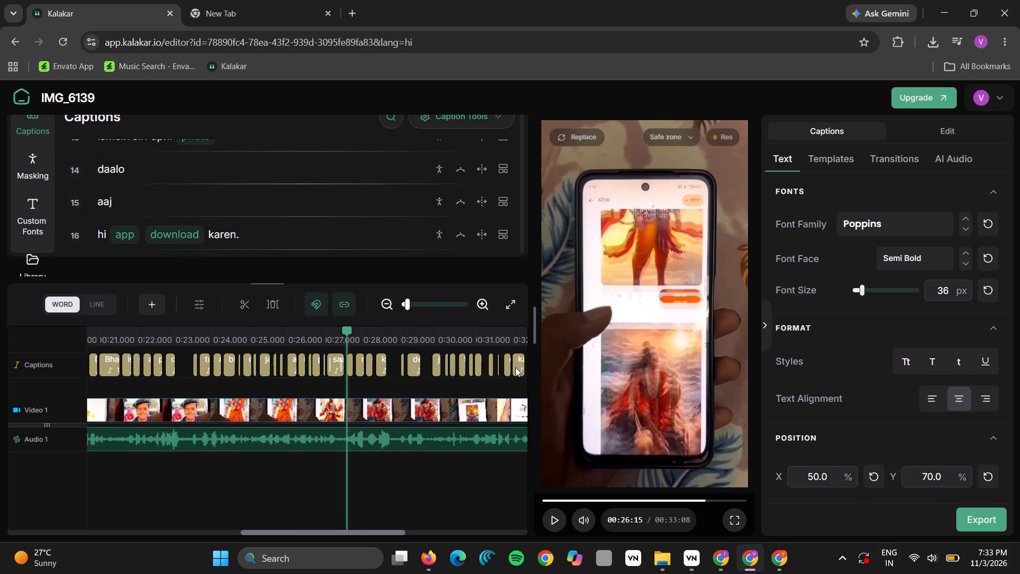
# Review the start of the Daily Bhakti app footage and delete the caption words from "aayegi." through "photo daalo".
pyautogui.click(650, 497)
pyautogui.press('space')
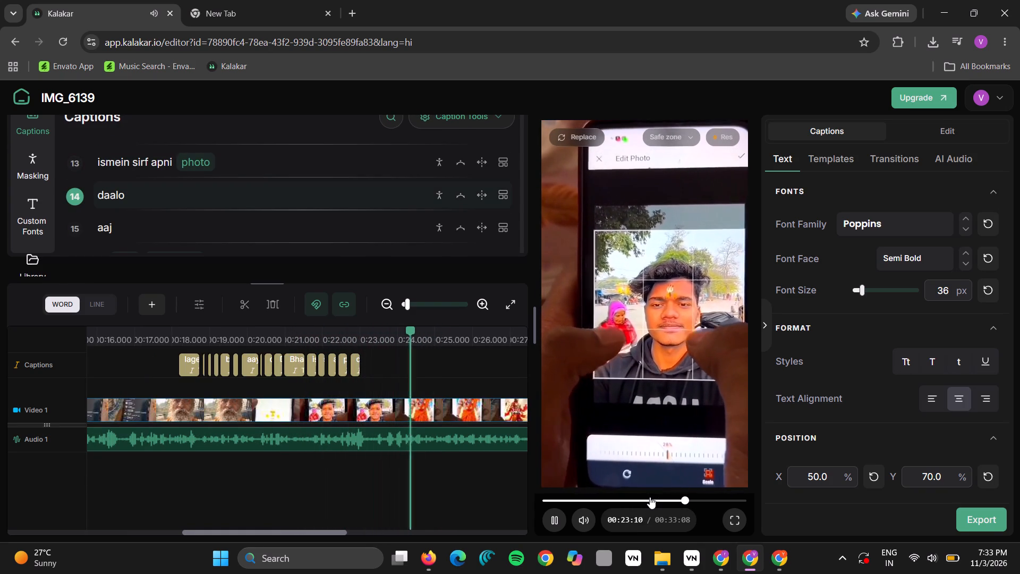
pyautogui.press('space')
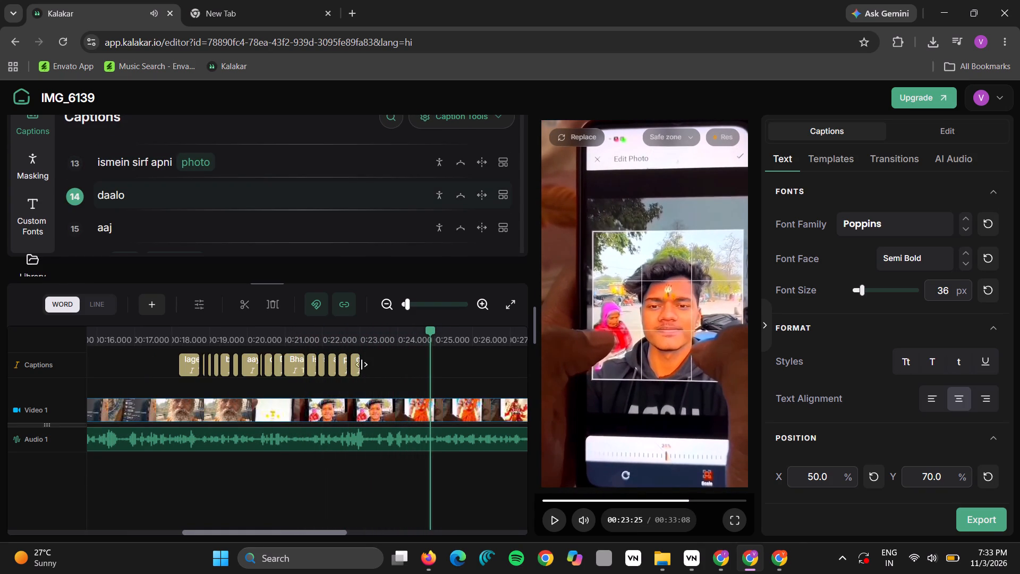
pyautogui.click(660, 495)
pyautogui.press('space')
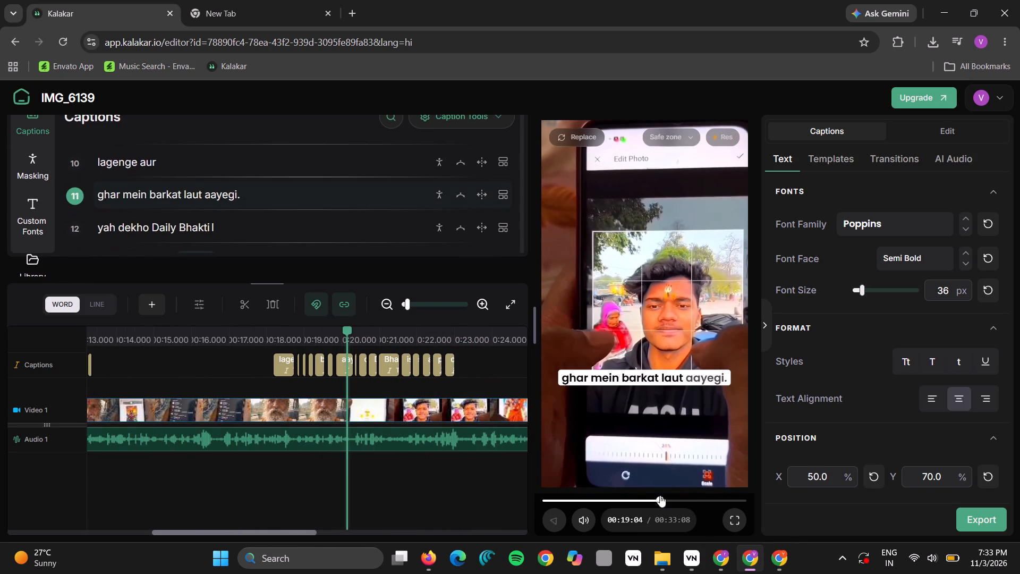
pyautogui.press('space')
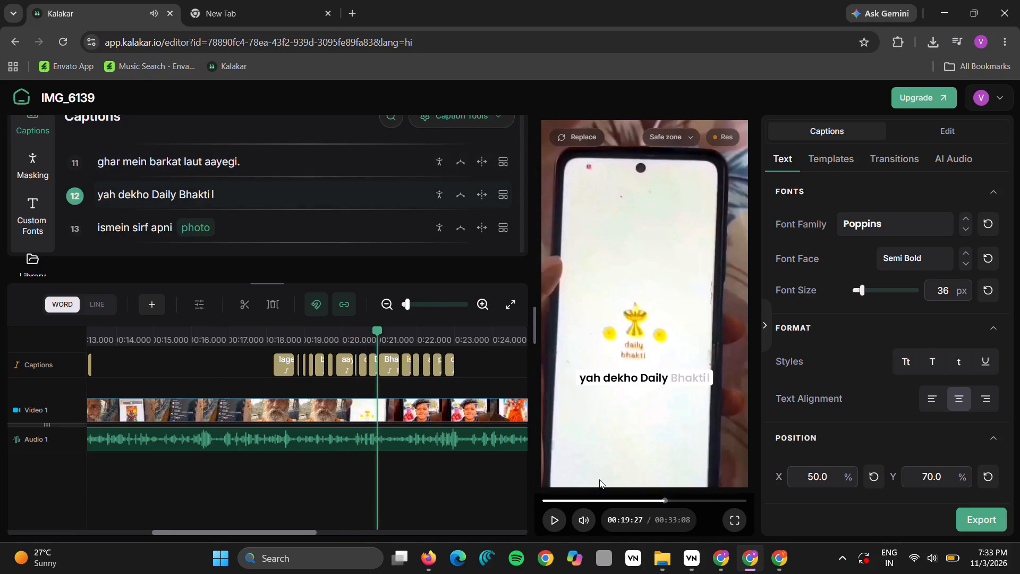
pyautogui.moveTo(457, 376); pyautogui.dragTo(354, 362)
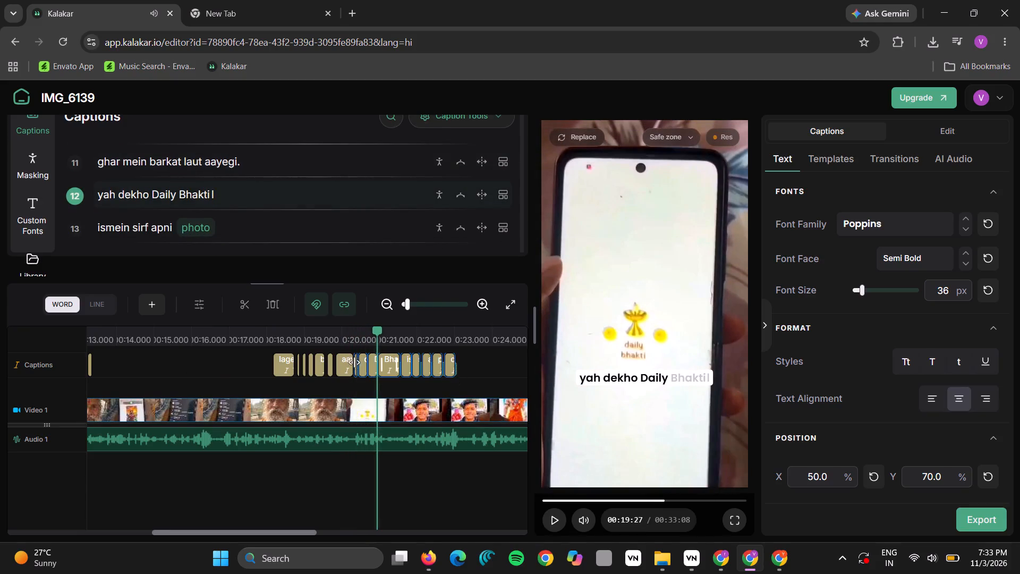
pyautogui.moveTo(354, 362); pyautogui.dragTo(354, 362)
pyautogui.press('Delete')
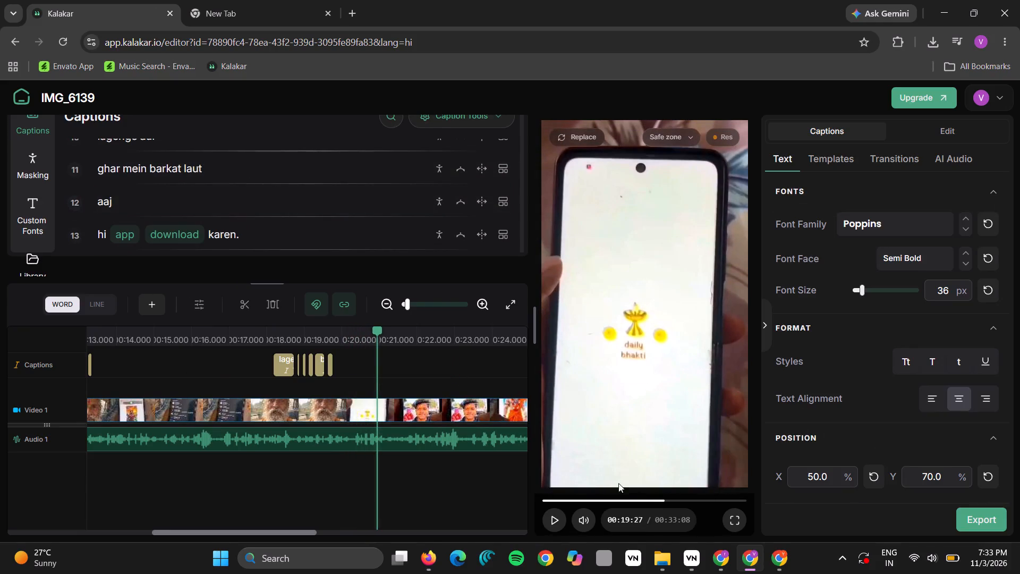
# Play back the edited video from about 14 seconds to check the remaining captions.
pyautogui.click(632, 495)
pyautogui.click(632, 499)
pyautogui.press('space')
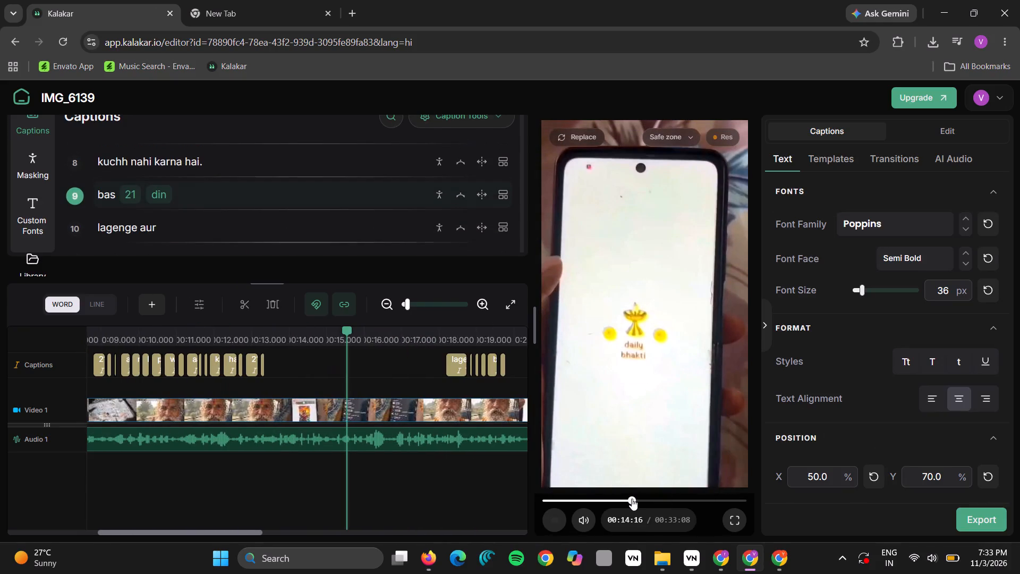
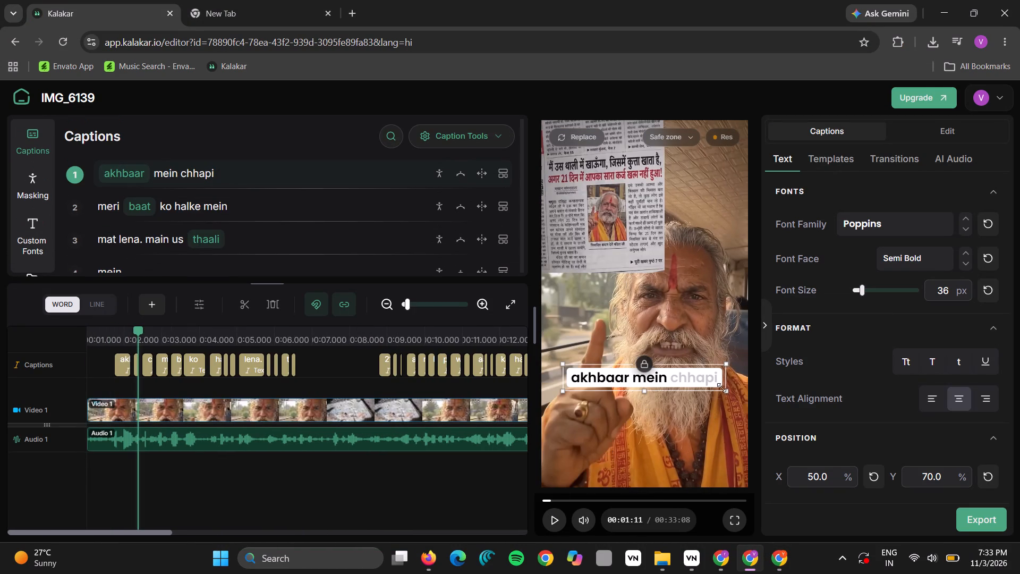
# Scale down the "akhbaar mein chhapi" caption box on the video preview, keeping it centred over the beard.
pyautogui.moveTo(727, 392); pyautogui.dragTo(669, 375)
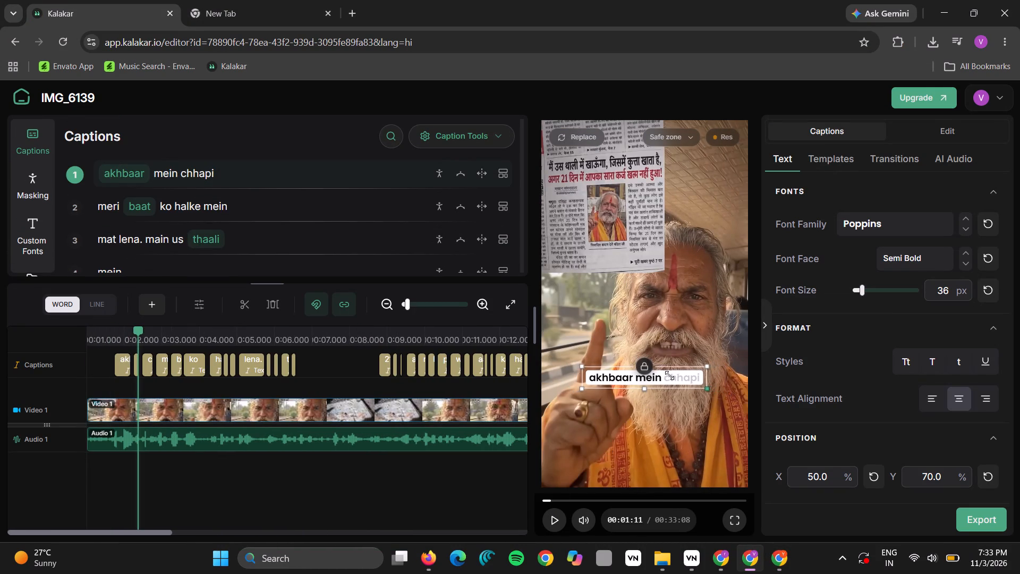
pyautogui.moveTo(669, 375); pyautogui.dragTo(659, 368)
# Play the video through to the Daily Bhakti install screen and delete all remaining caption words after about 31 seconds.
pyautogui.press('space')
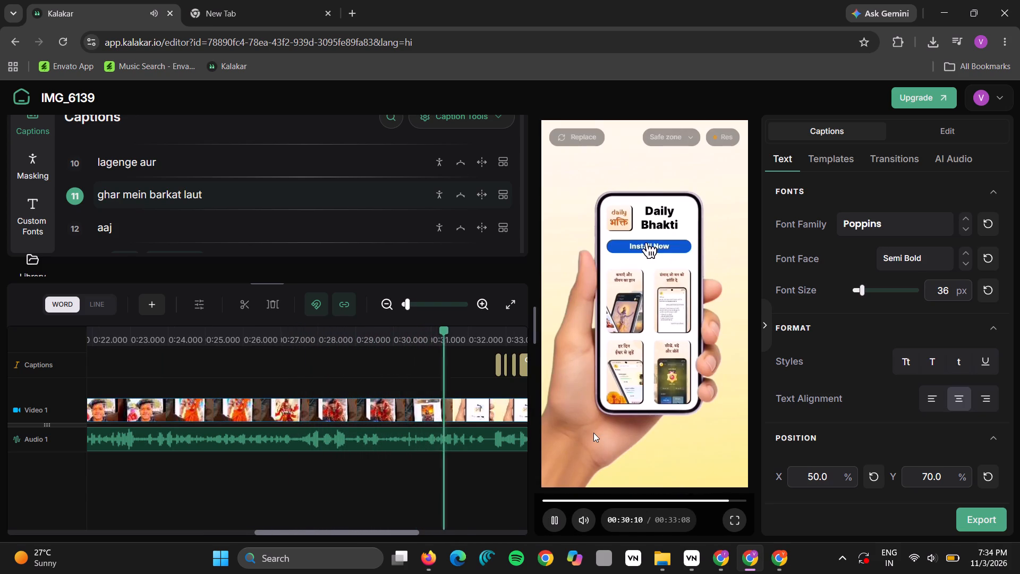
pyautogui.press('space')
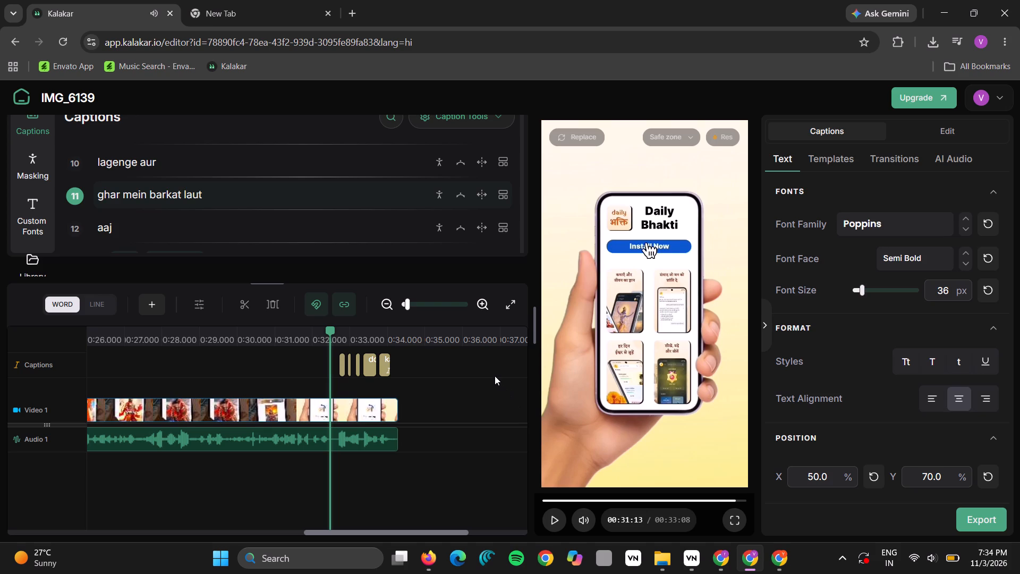
pyautogui.moveTo(495, 376); pyautogui.dragTo(309, 354)
pyautogui.press('Delete')
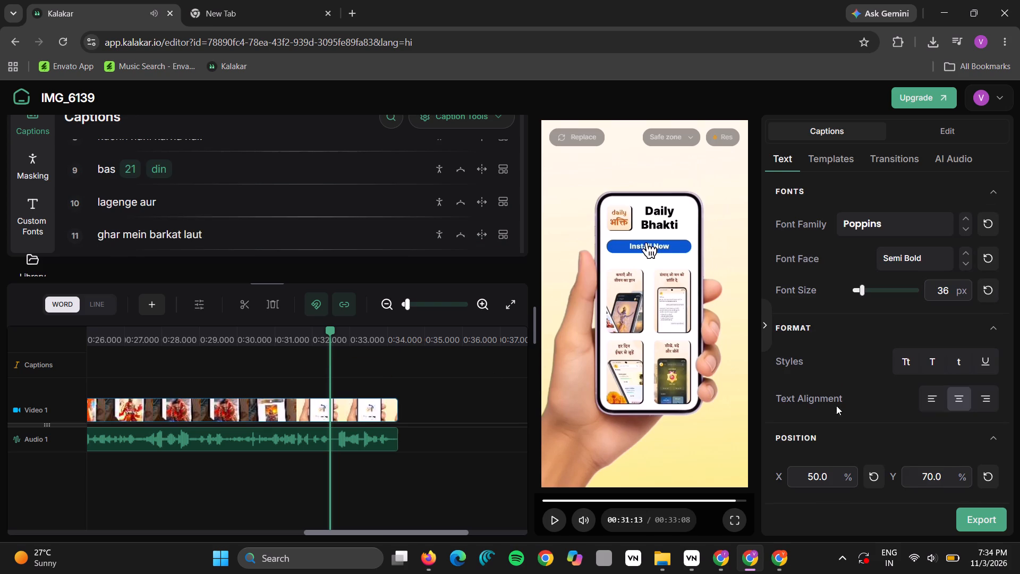
# Export the captioned IMG_6139 video.
pyautogui.click(998, 526)
pyautogui.click(993, 519)
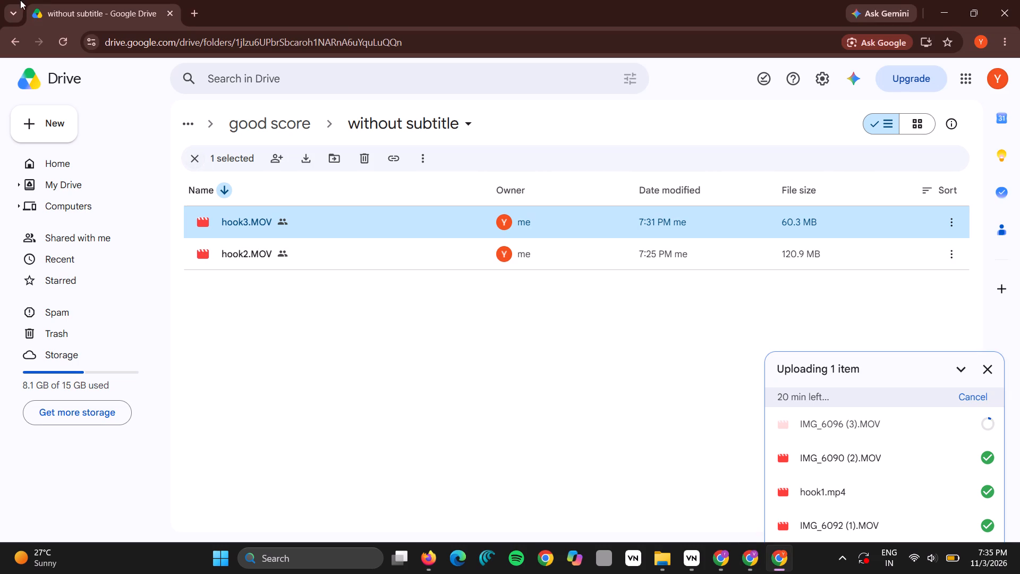
# In Google Drive, go back from "without subtitle" to the Freelance folder and open the "3 nov 2" folder.
pyautogui.click(7, 41)
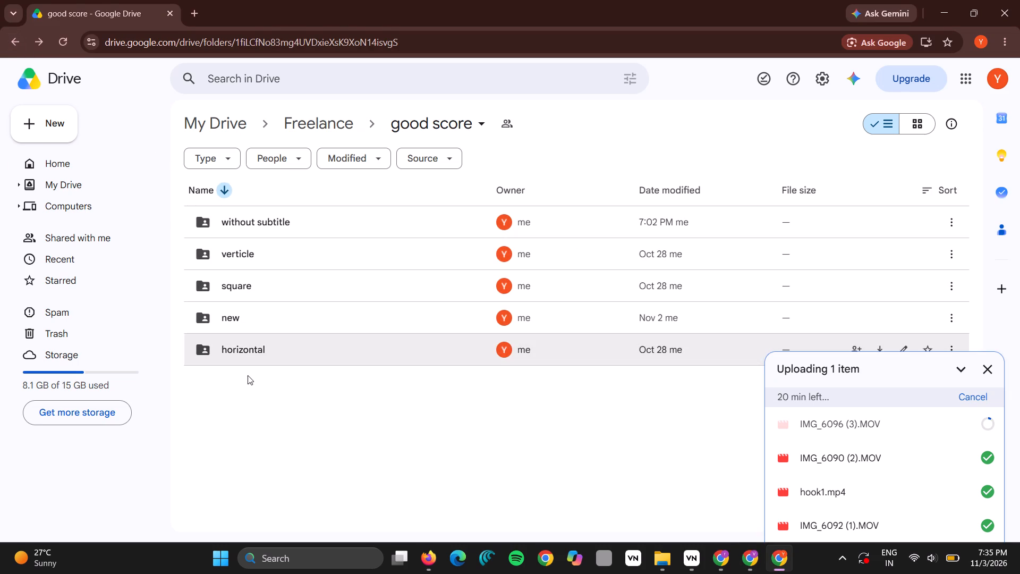
pyautogui.click(14, 37)
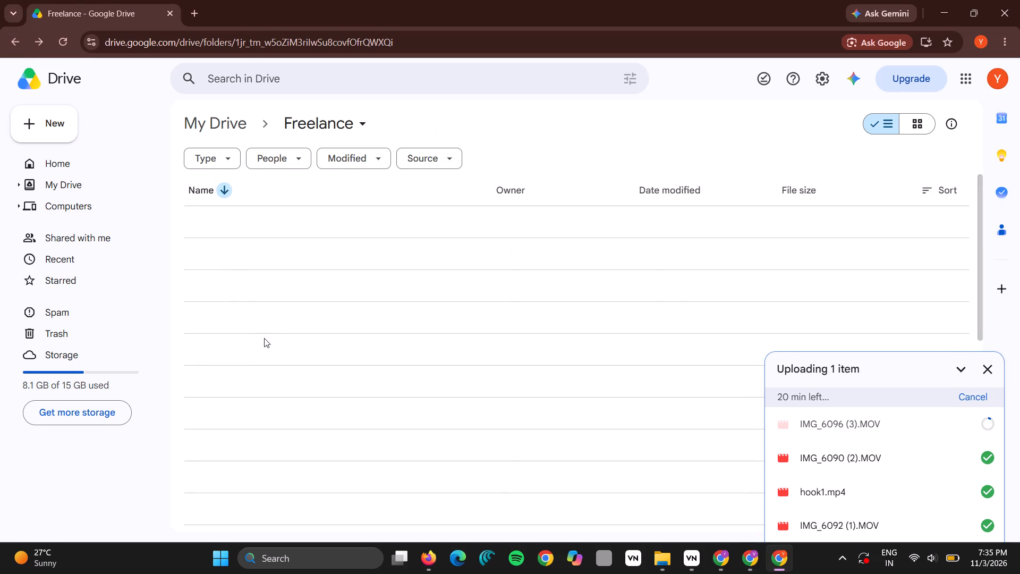
pyautogui.scroll(-5, 266, 463)
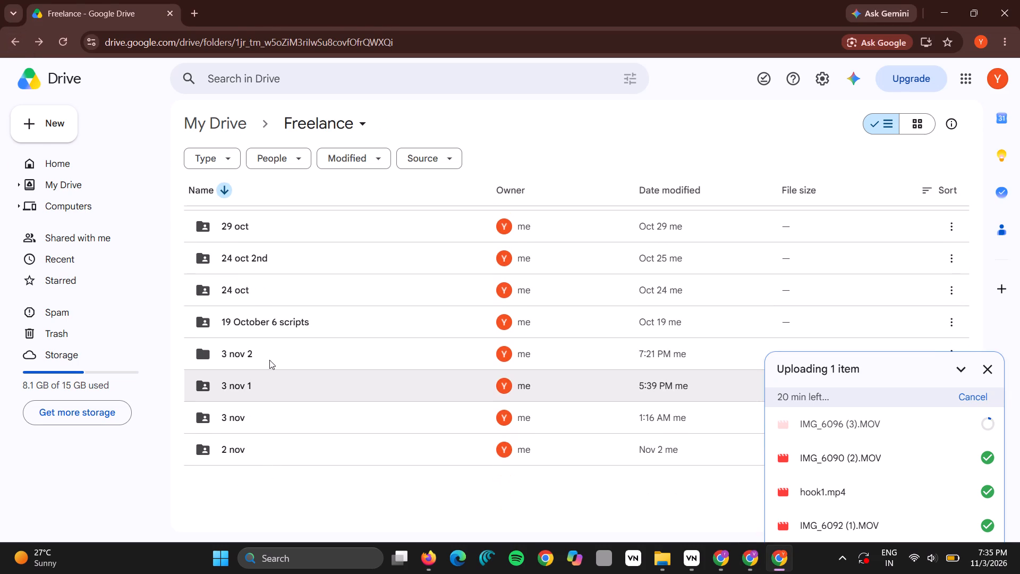
pyautogui.doubleClick(267, 360)
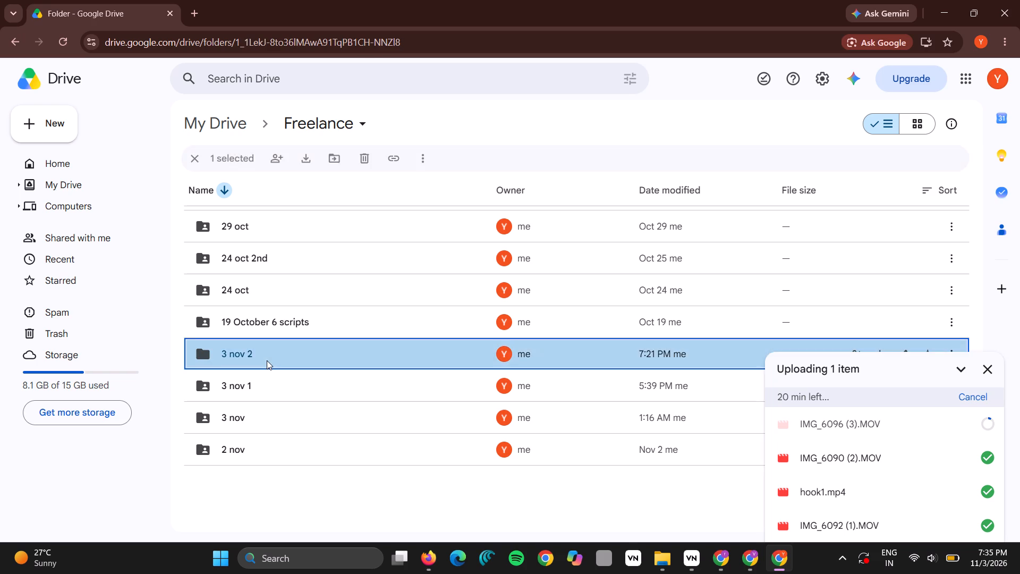
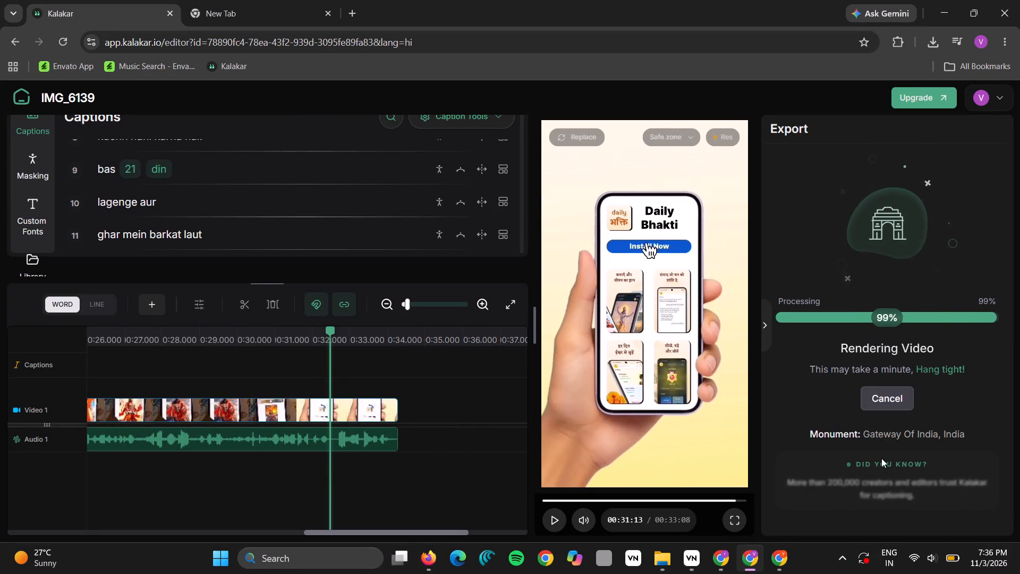
# Download the rendered IMG_6139 video and save it under the name hook2.
pyautogui.click(921, 411)
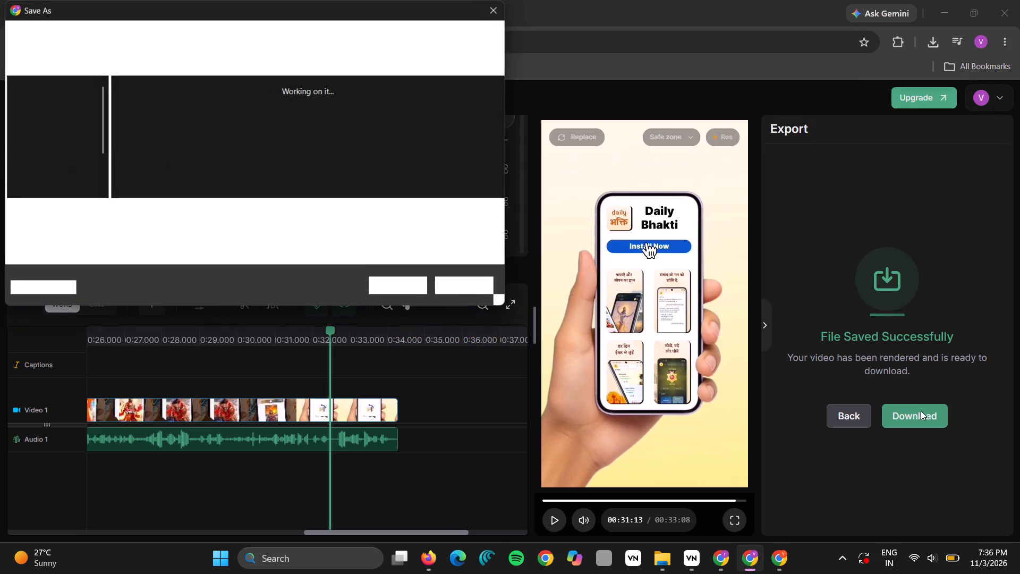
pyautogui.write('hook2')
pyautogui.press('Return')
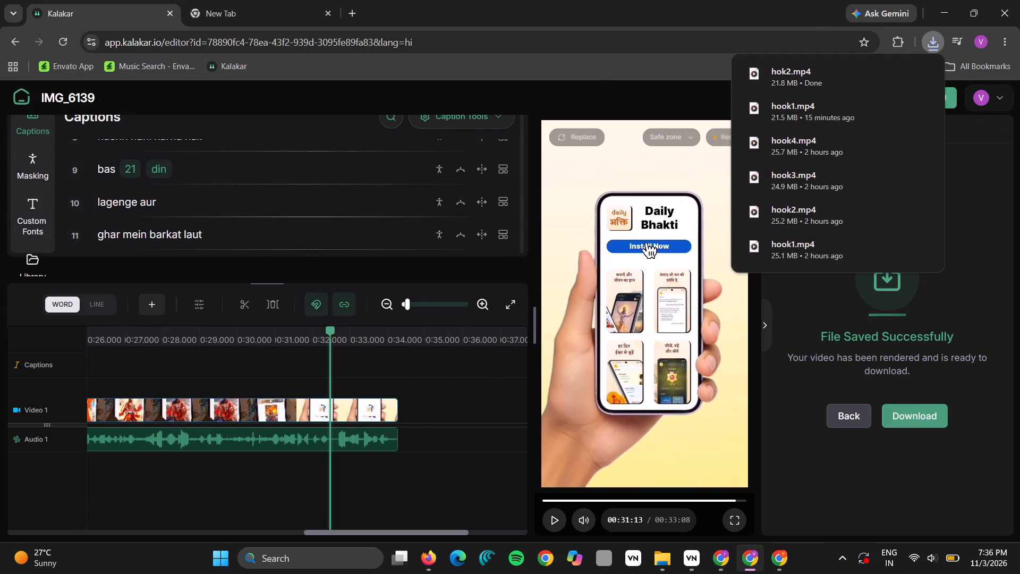
# Upload the newly downloaded hok2.mp4 into the "3 nov 2" folder in Google Drive.
pyautogui.moveTo(802, 75); pyautogui.dragTo(763, 572)
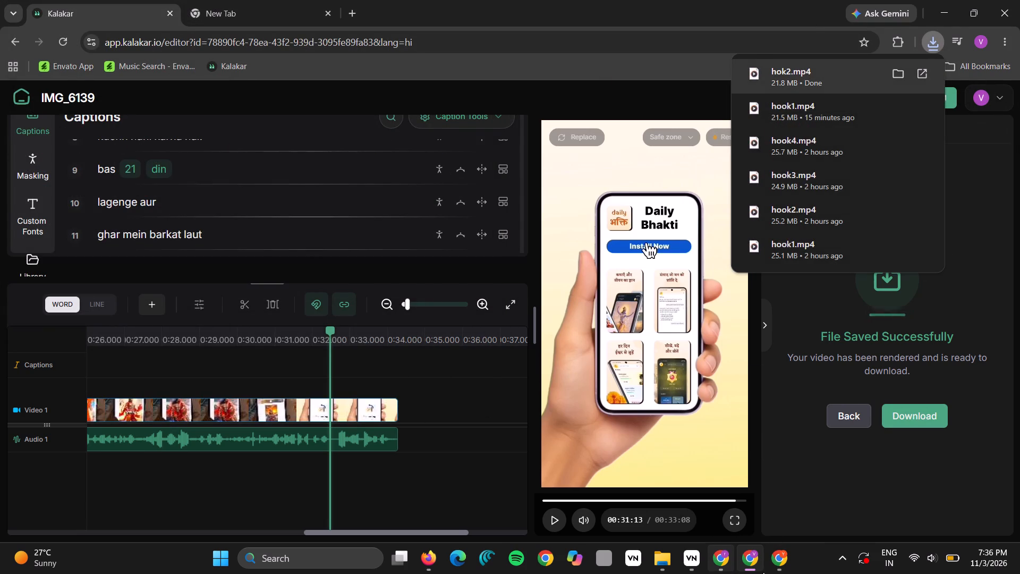
pyautogui.moveTo(763, 572); pyautogui.dragTo(611, 345)
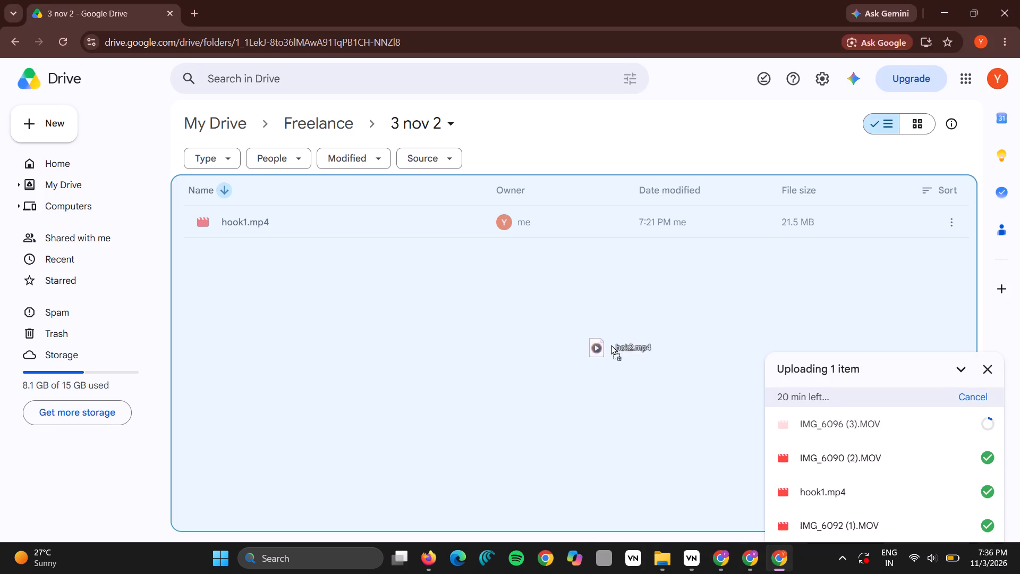
pyautogui.moveTo(611, 345); pyautogui.dragTo(610, 345)
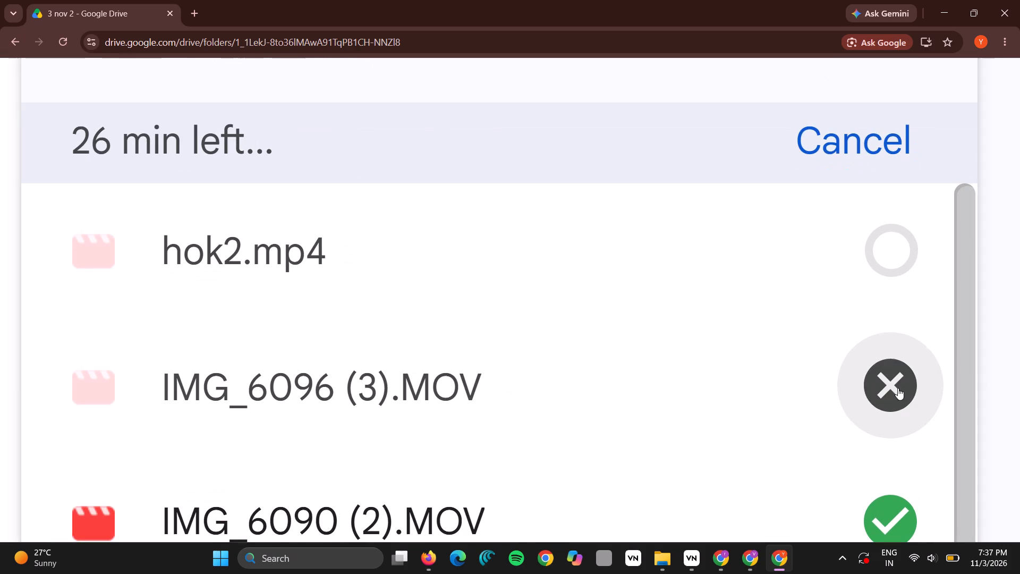
# Cancel the ongoing upload of IMG_6096 (3).MOV, leaving the hok2.mp4 upload running.
pyautogui.click(886, 393)
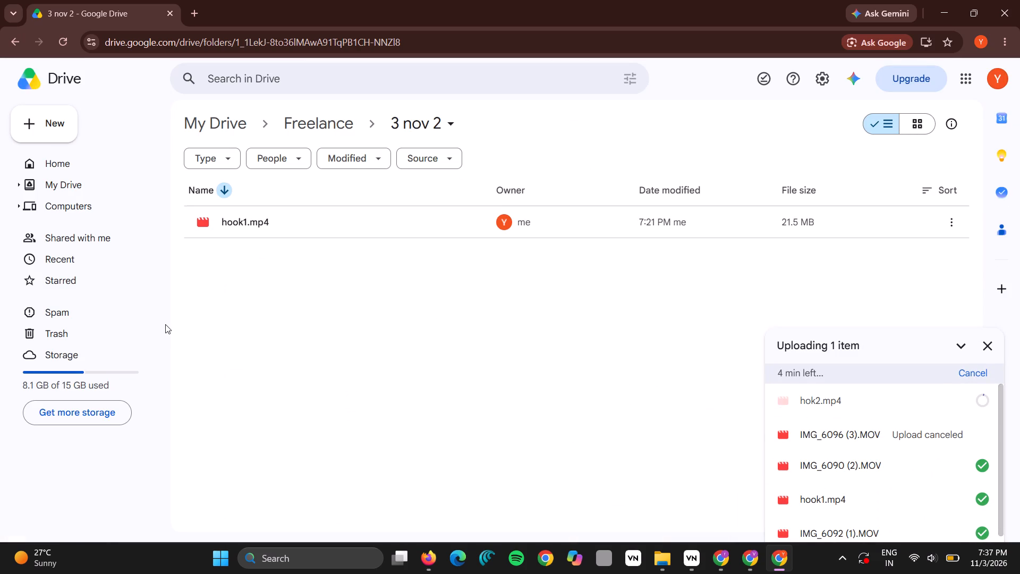
# Go back from the "3 nov 2" folder to the Freelance folder.
pyautogui.hscroll(8, 165, 324)
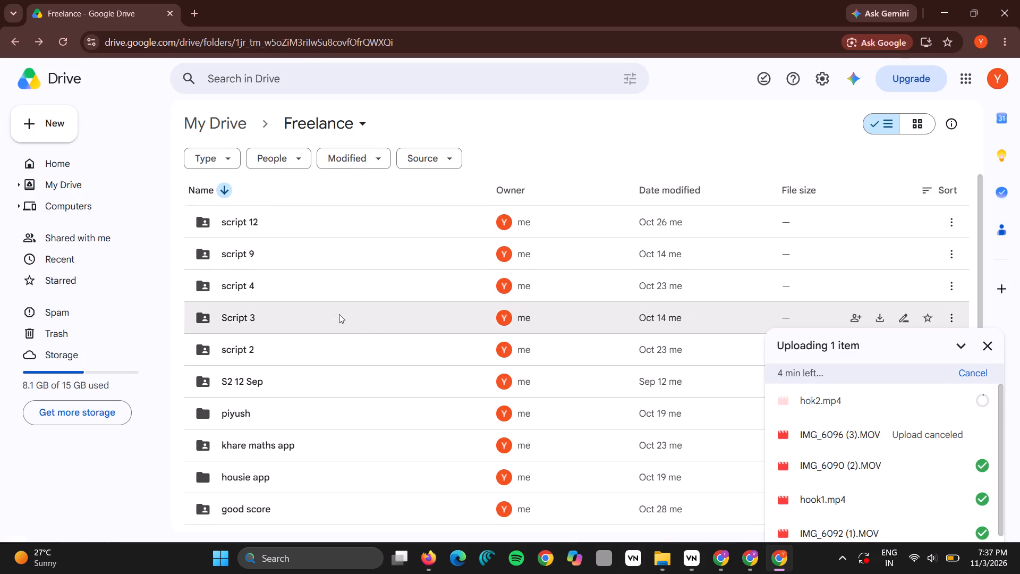
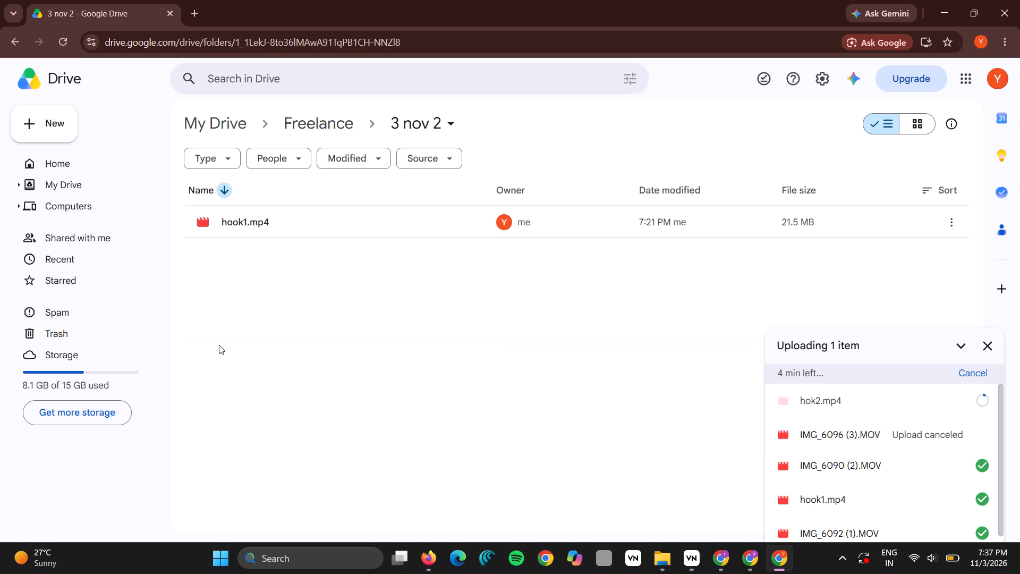
# Go back to the Freelance folder in Google Drive and open the "good score" folder.
pyautogui.click(24, 45)
pyautogui.scroll(-1, 305, 409)
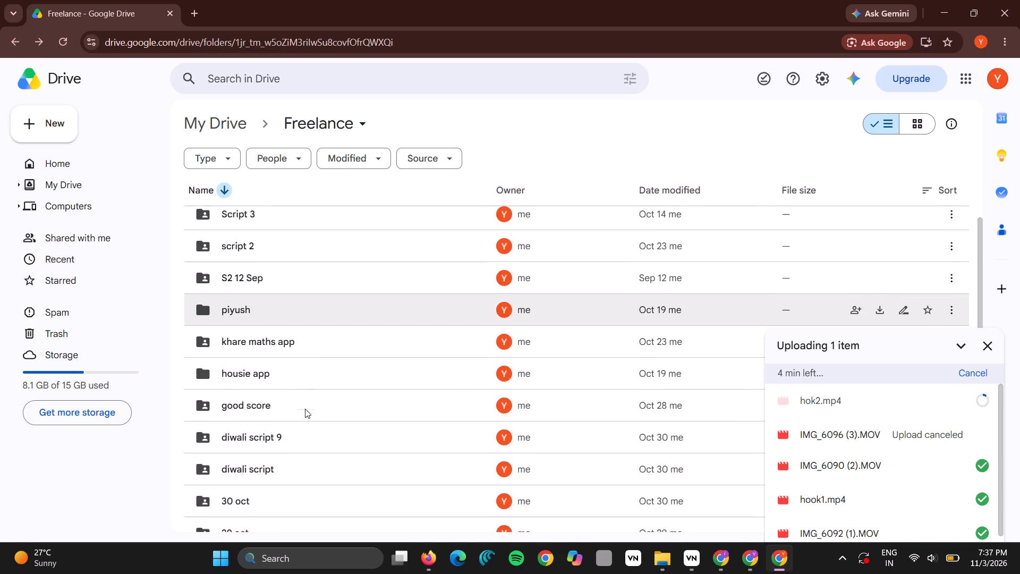
pyautogui.scroll(-1, 305, 409)
pyautogui.doubleClick(294, 402)
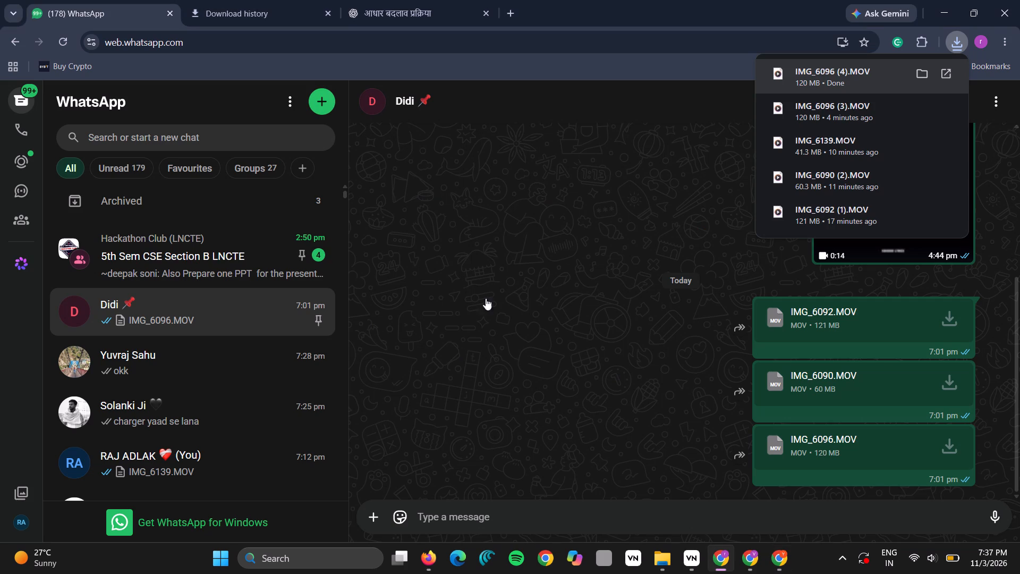
# Upload the downloaded IMG_6096 (4).MOV from the WhatsApp browser window into the "without subtitle" folder inside "good score" in Google Drive.
pyautogui.moveTo(811, 76); pyautogui.dragTo(802, 143)
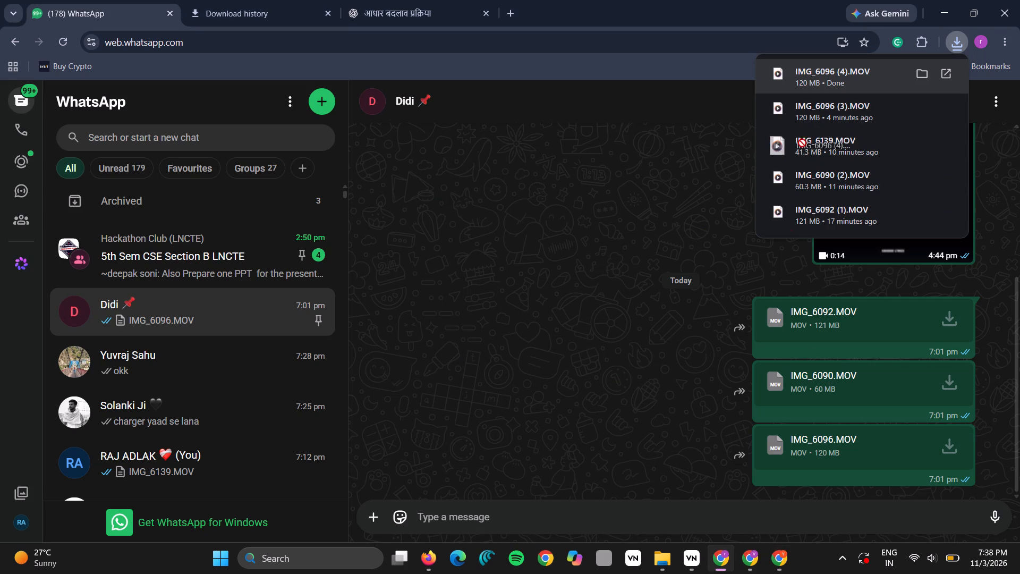
pyautogui.moveTo(802, 143); pyautogui.dragTo(783, 553)
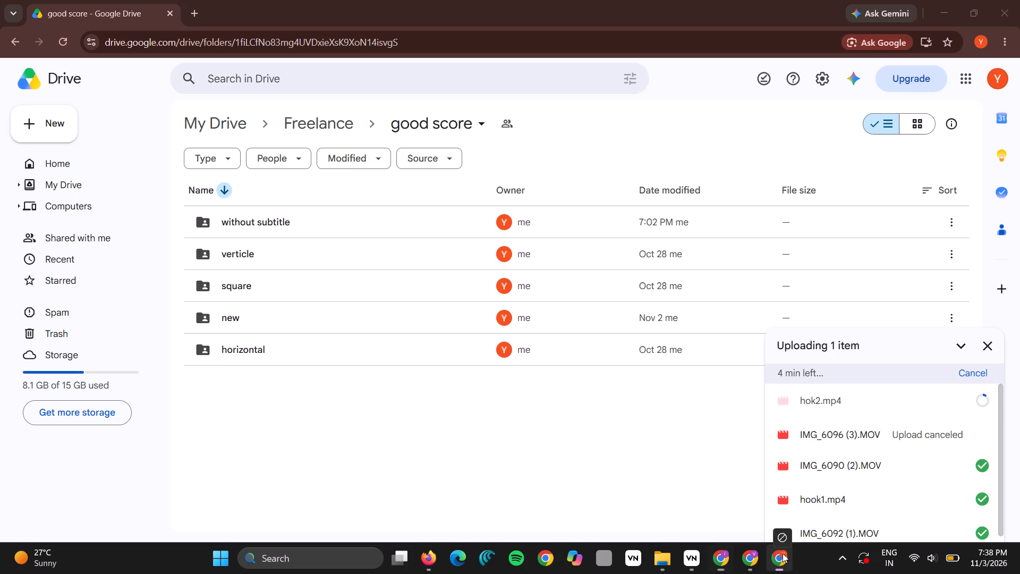
pyautogui.moveTo(783, 553); pyautogui.dragTo(589, 211)
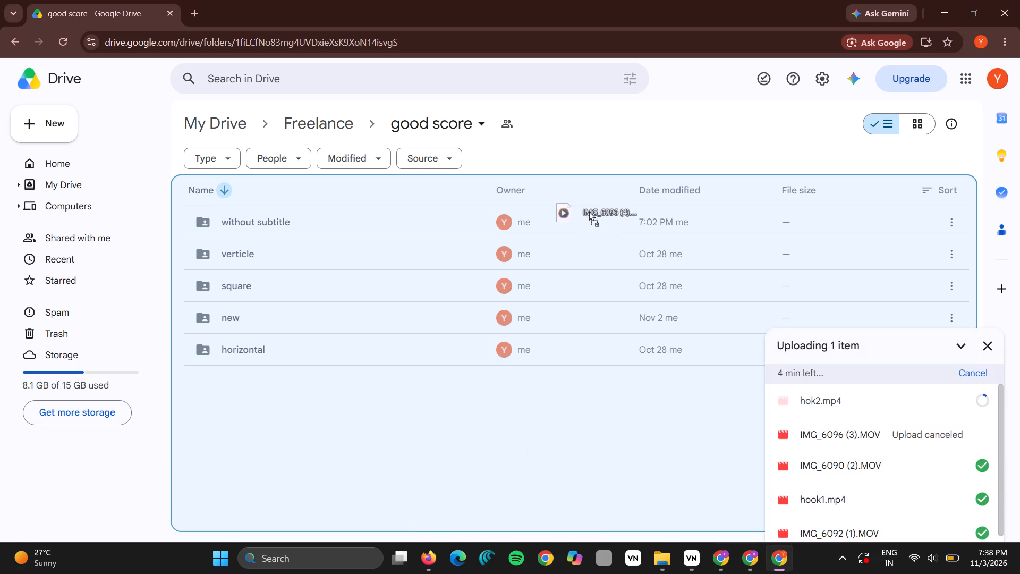
pyautogui.moveTo(589, 211); pyautogui.dragTo(589, 217)
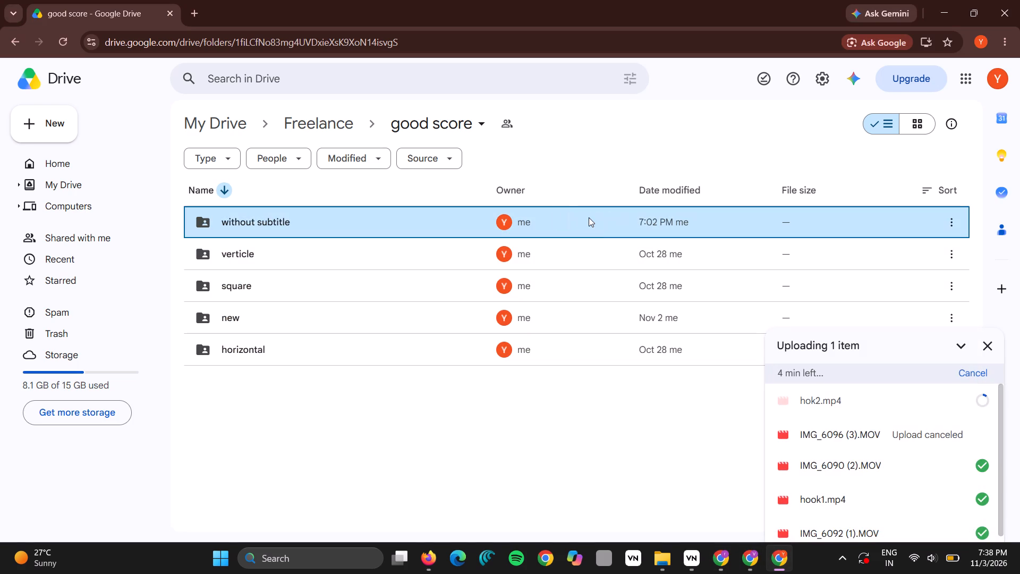
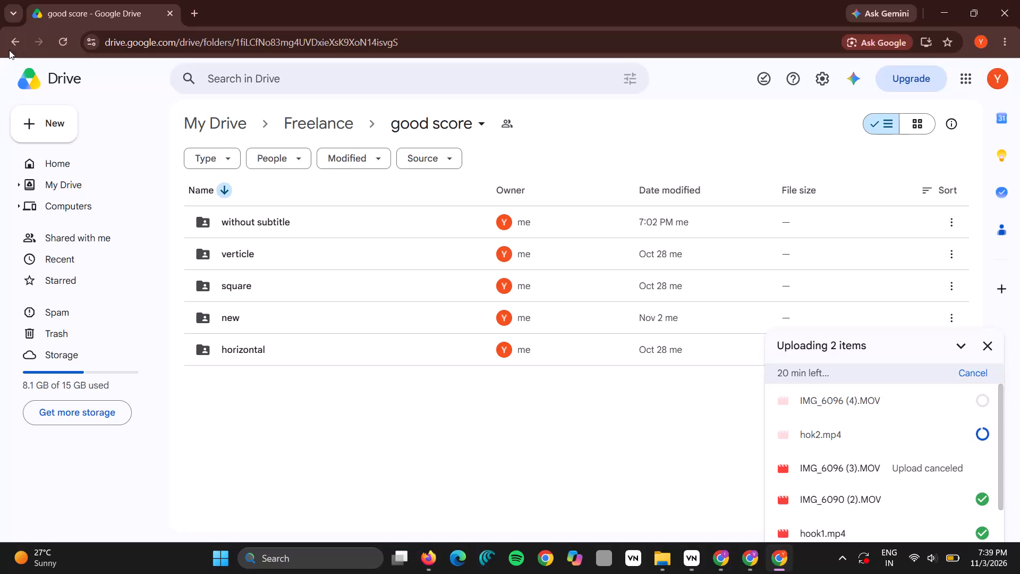
# Return to the Freelance folder and open the "3 nov 2" folder to check its uploaded videos.
pyautogui.click(9, 47)
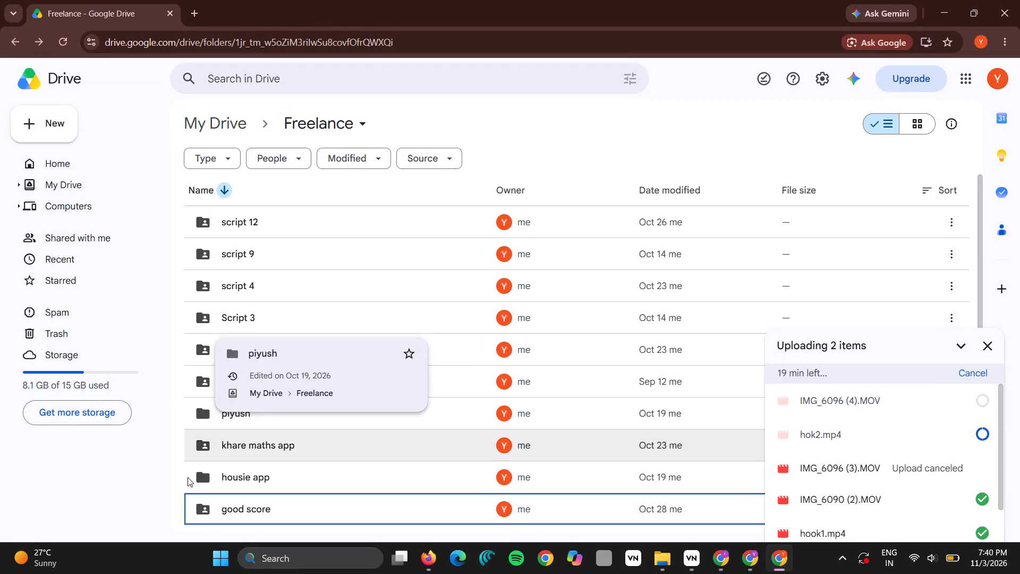
pyautogui.scroll(-5, 188, 477)
pyautogui.click(451, 500)
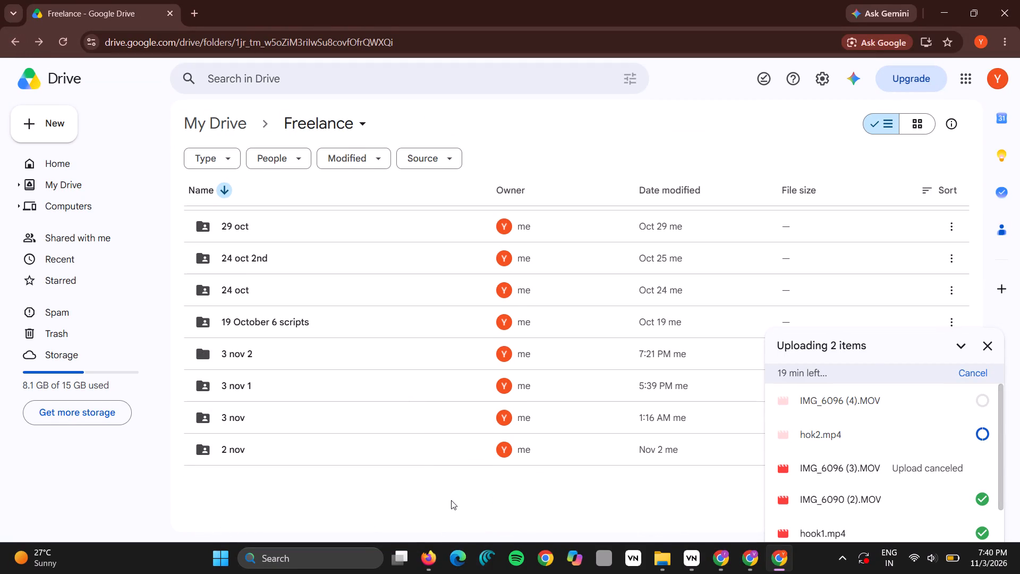
pyautogui.doubleClick(288, 359)
pyautogui.click(276, 283)
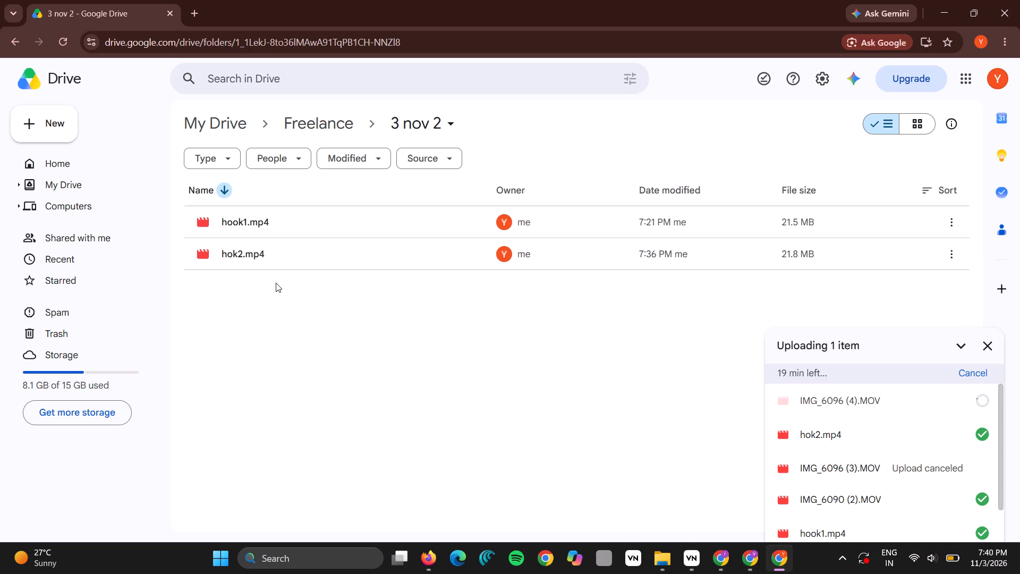
# Share the "3 nov 2" folder from the Freelance folder by setting its general access to "Anyone with the link".
pyautogui.click(15, 38)
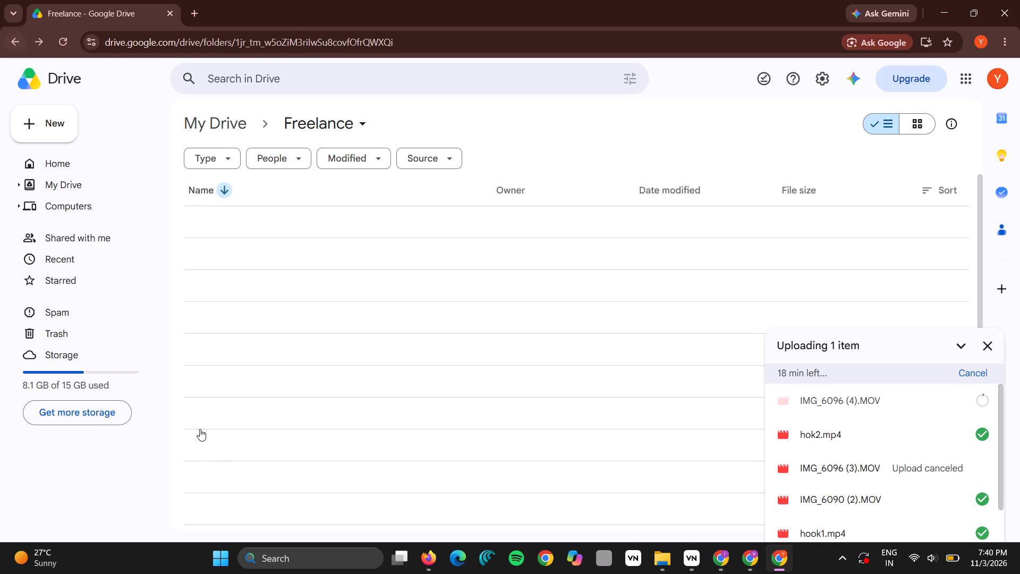
pyautogui.scroll(-7, 241, 491)
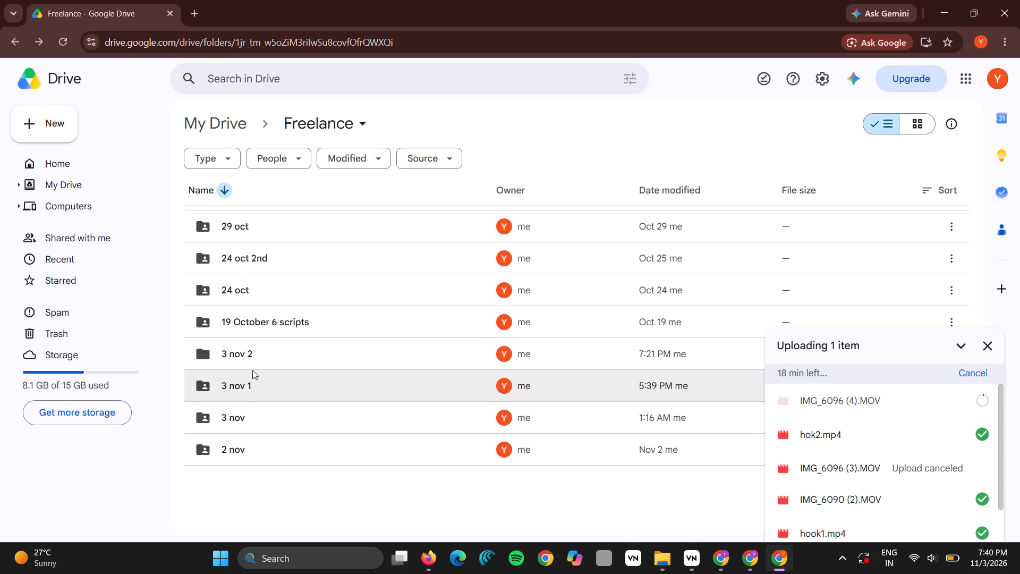
pyautogui.rightClick(253, 350)
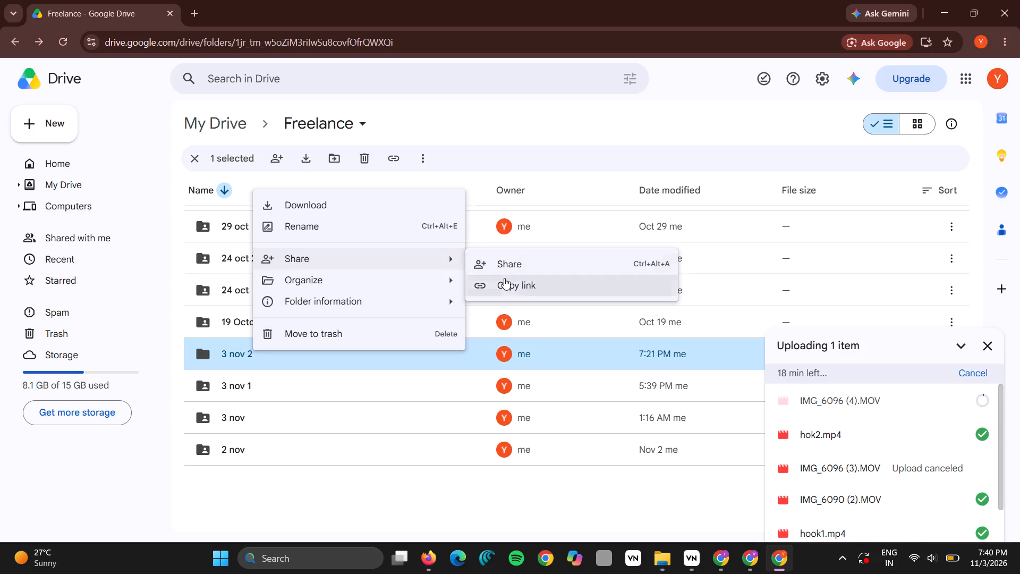
pyautogui.click(504, 265)
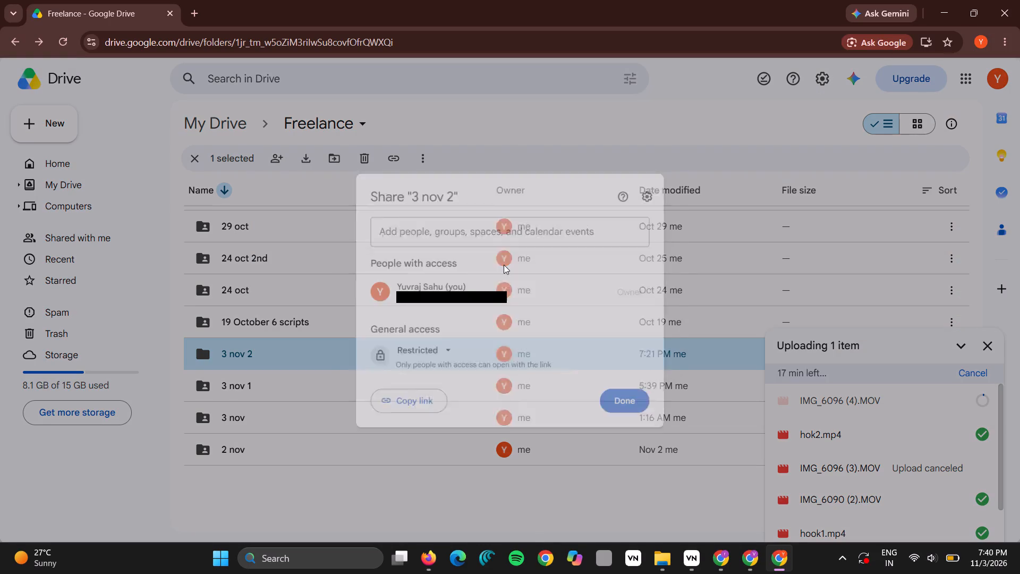
pyautogui.click(421, 358)
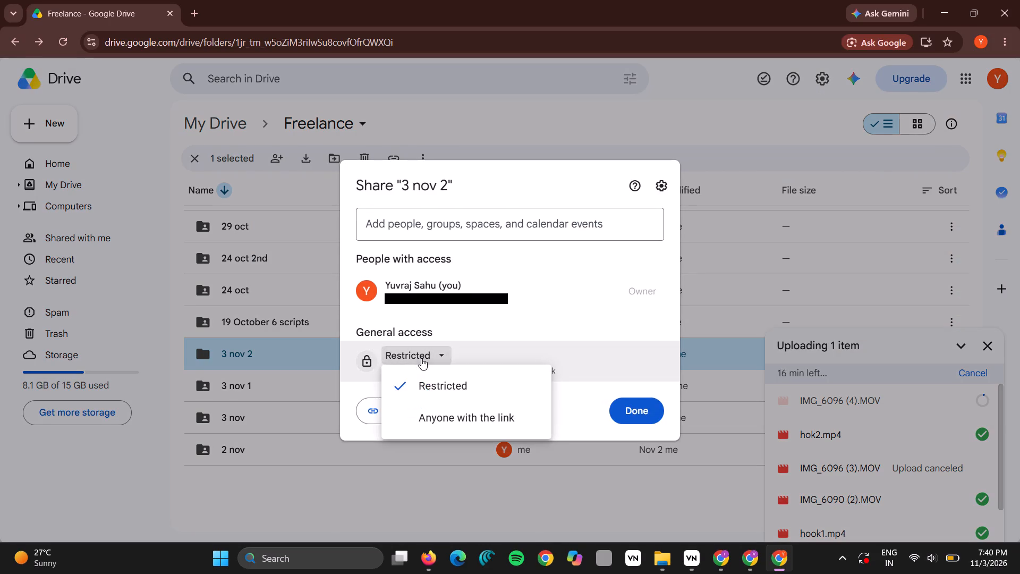
pyautogui.click(436, 415)
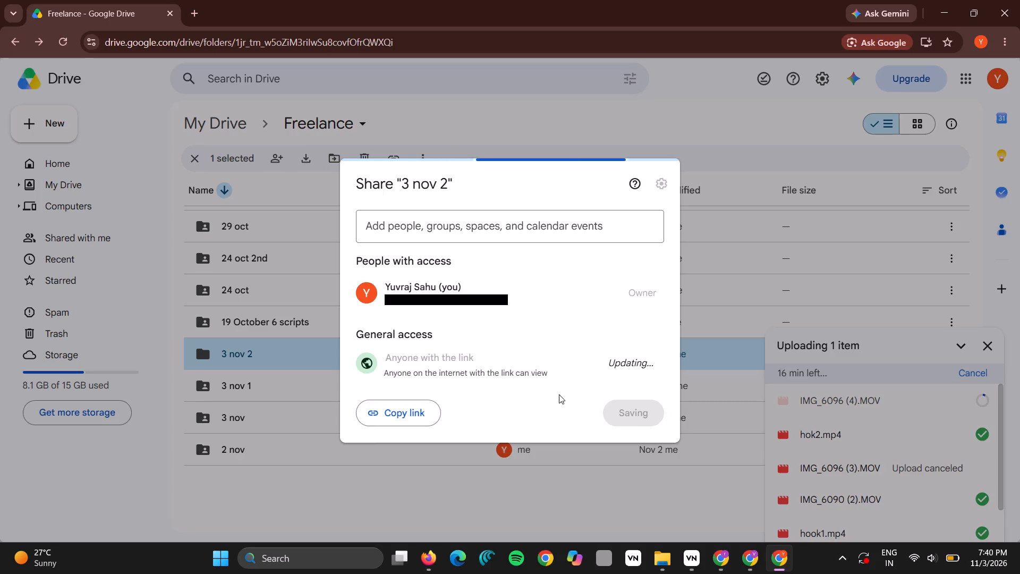
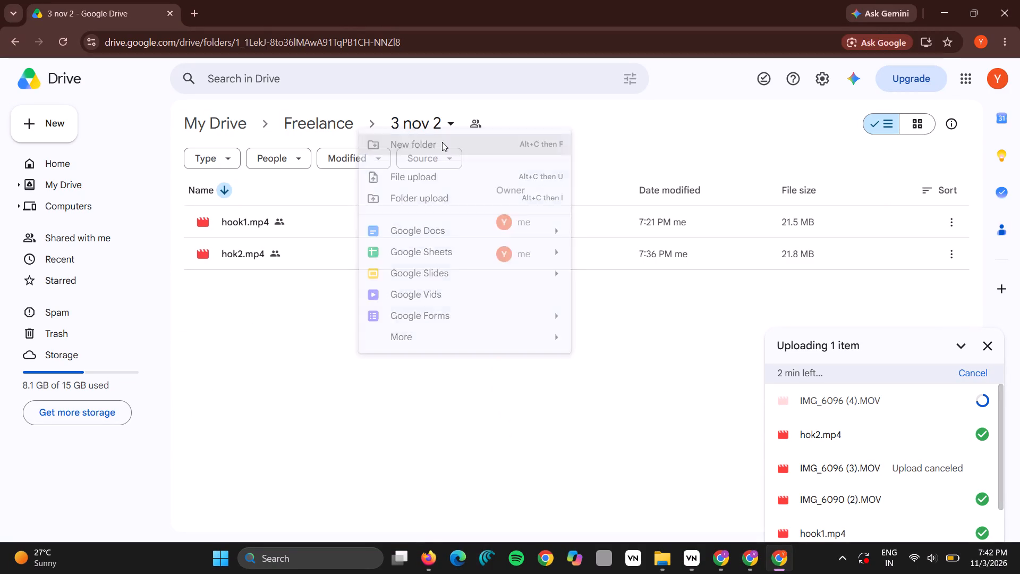
# Create a new folder named "without subtitle" inside the "3 nov 2" folder.
pyautogui.write('witho')
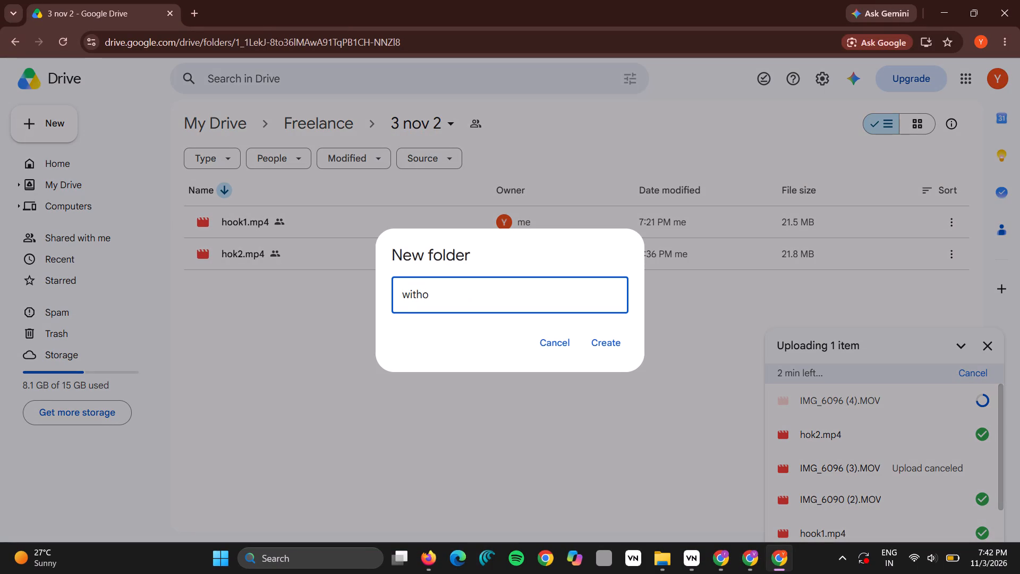
pyautogui.write('ur')
pyautogui.press('space')
pyautogui.press('BackSpace')
pyautogui.press('BackSpace')
pyautogui.write('t sun')
pyautogui.press('BackSpace')
pyautogui.write('bt')
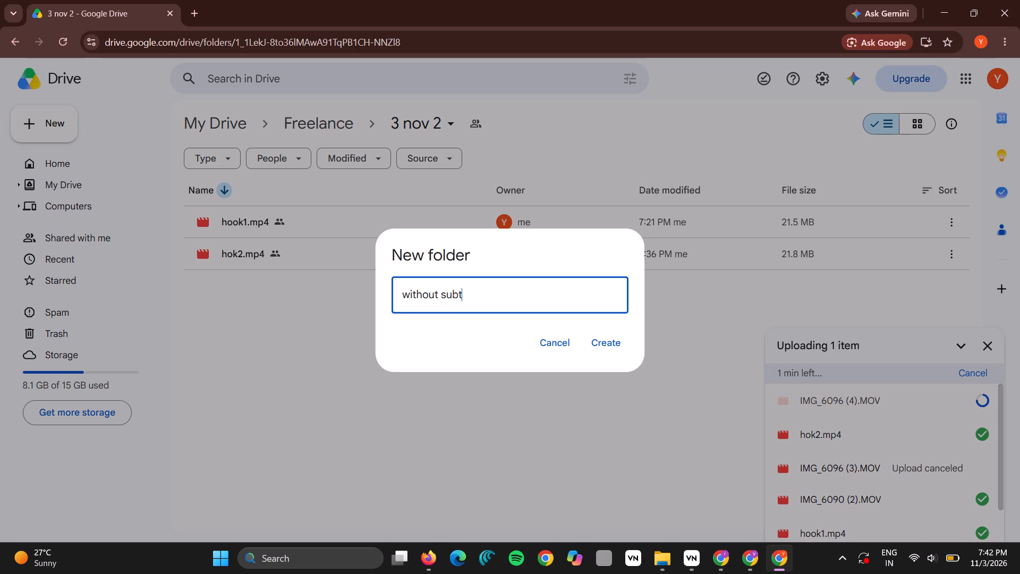
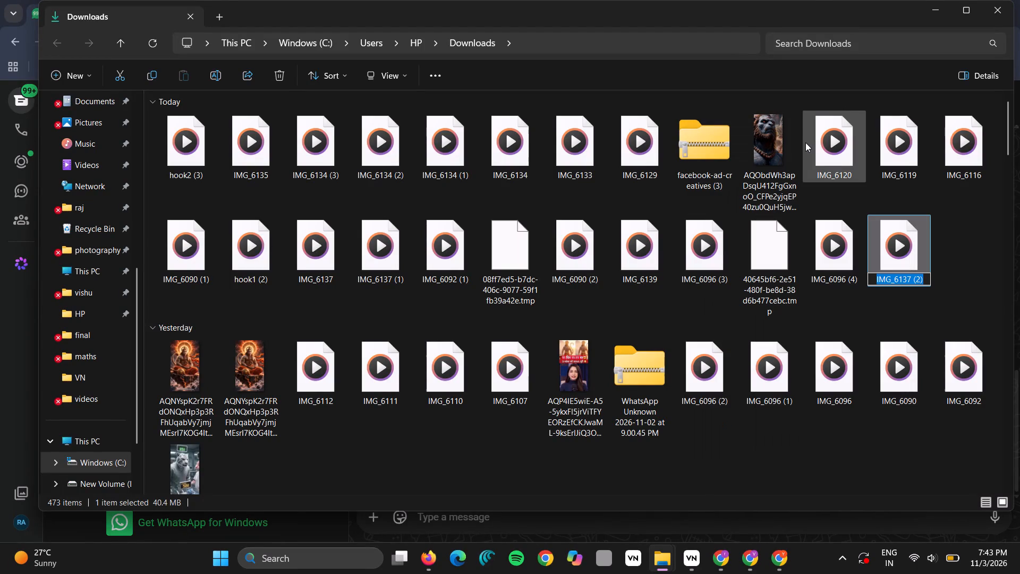
# Rename the Downloads video IMG_6137 (2) as hook1.
pyautogui.write('hook')
pyautogui.press('1')
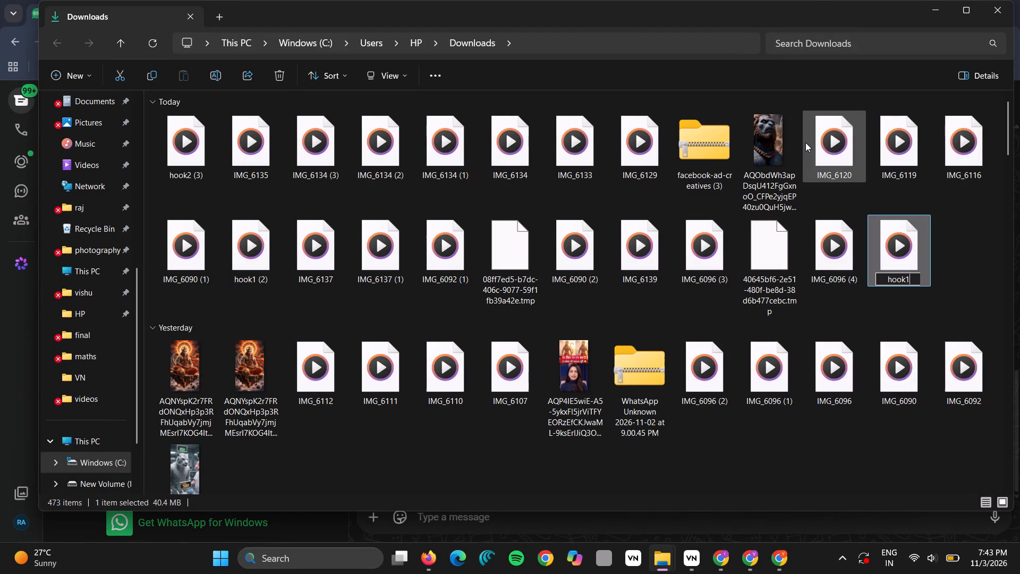
pyautogui.press('Return')
pyautogui.press('Return')
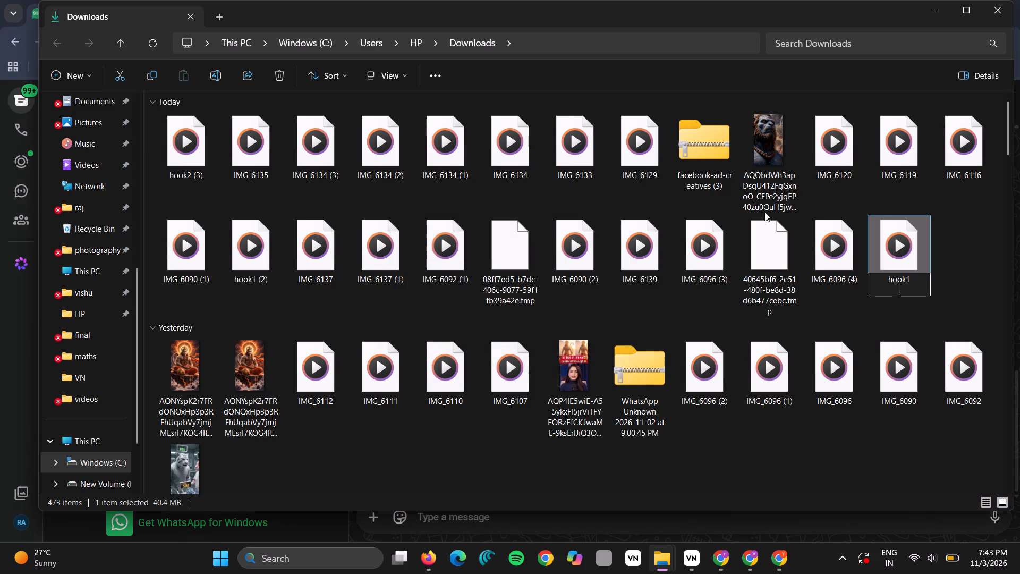
# Upload the renamed hook1 video from Downloads to the open "3 nov 2" folder in Google Drive.
pyautogui.moveTo(899, 262); pyautogui.dragTo(787, 572)
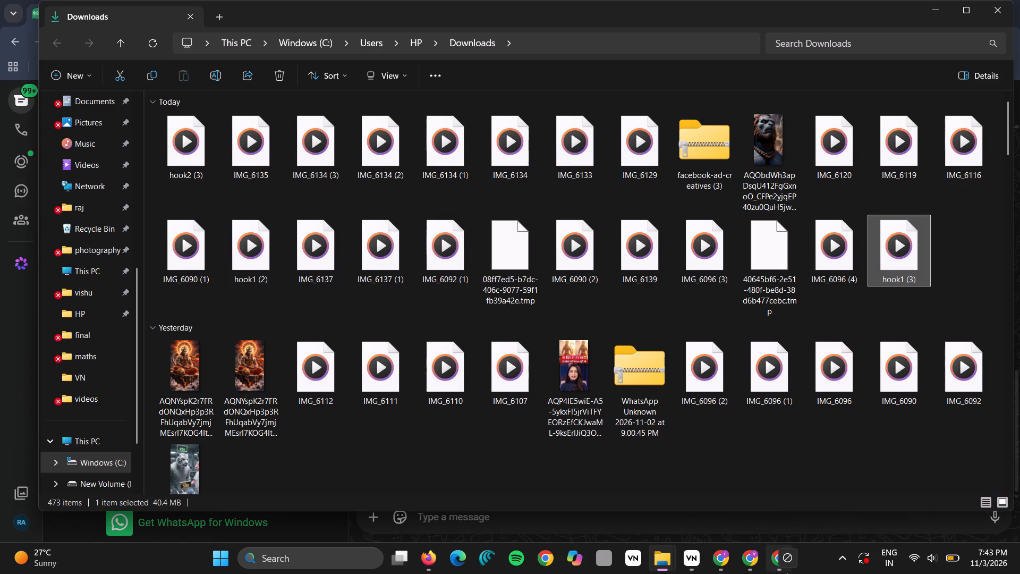
pyautogui.moveTo(787, 572); pyautogui.dragTo(576, 240)
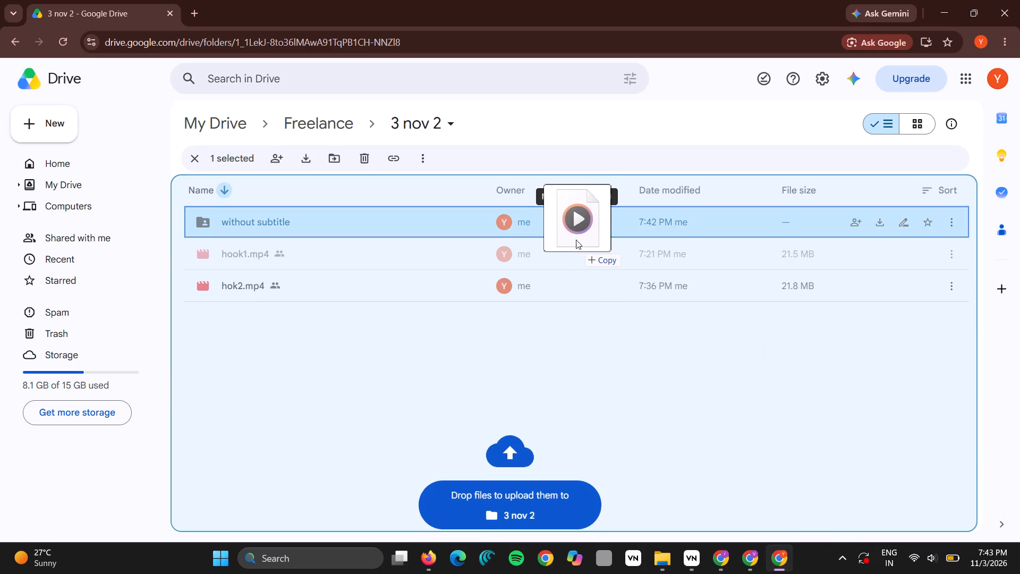
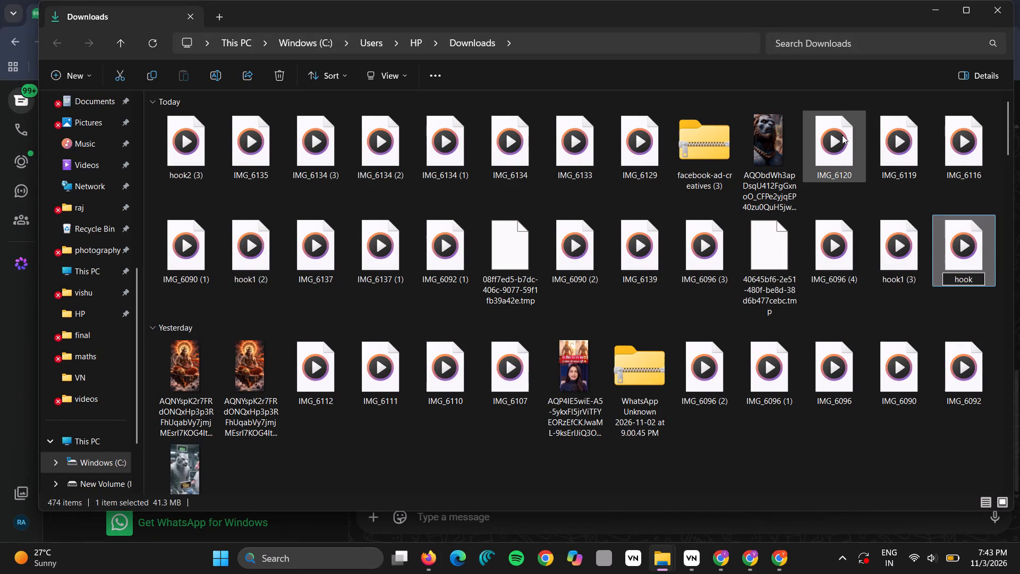
# Finish renaming the selected video in the Downloads folder as hook2, accepting the numbered name offered for the duplicate.
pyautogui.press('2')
pyautogui.press('Return')
pyautogui.press('Return')
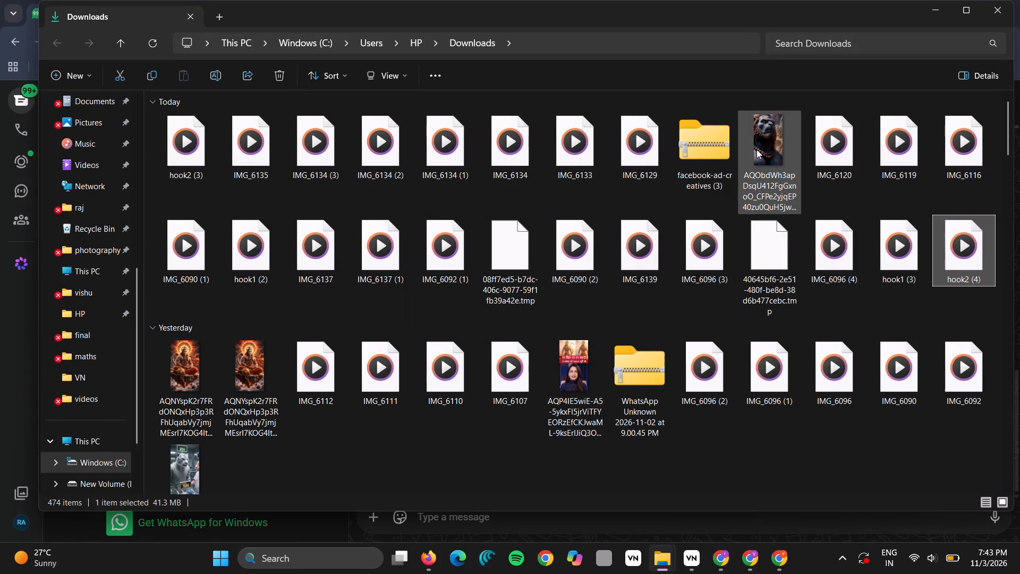
# Upload the renamed hook2 video from Downloads to the open "3 nov 2" folder in Google Drive.
pyautogui.moveTo(980, 243); pyautogui.dragTo(776, 554)
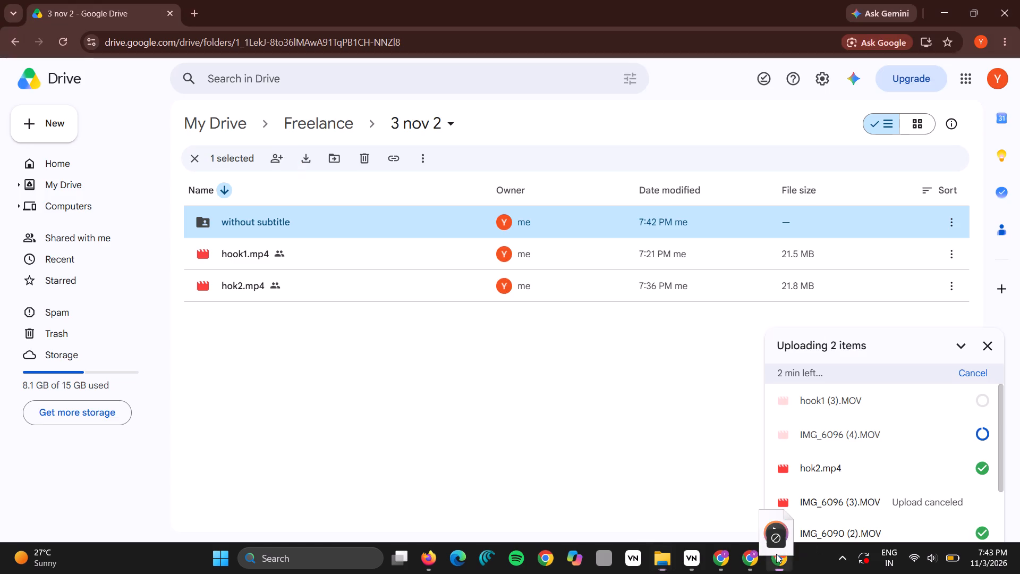
pyautogui.moveTo(776, 554); pyautogui.dragTo(583, 230)
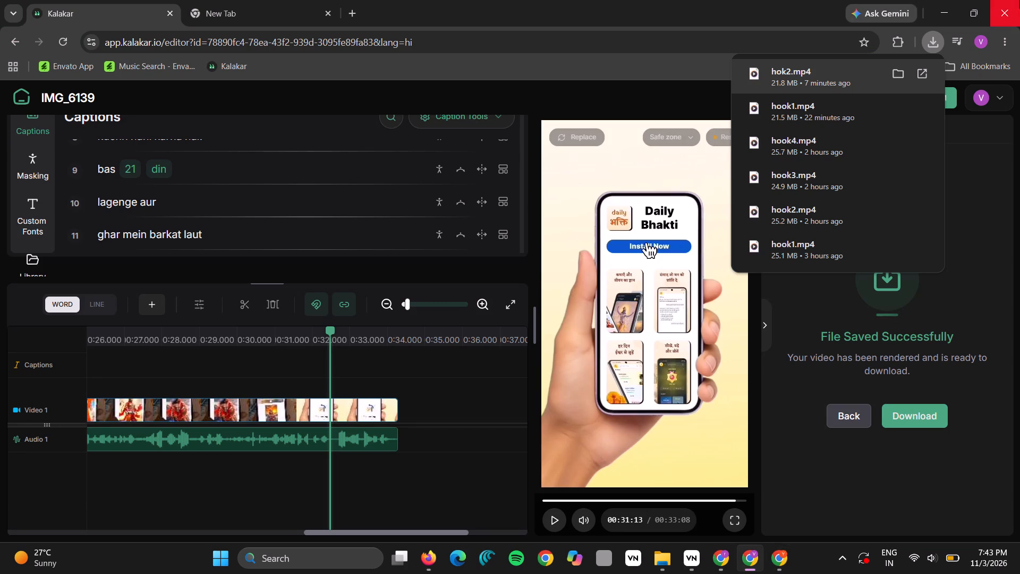
# Close the browser window containing the Kalakar caption editor for IMG_6139.
pyautogui.click(1019, 0)
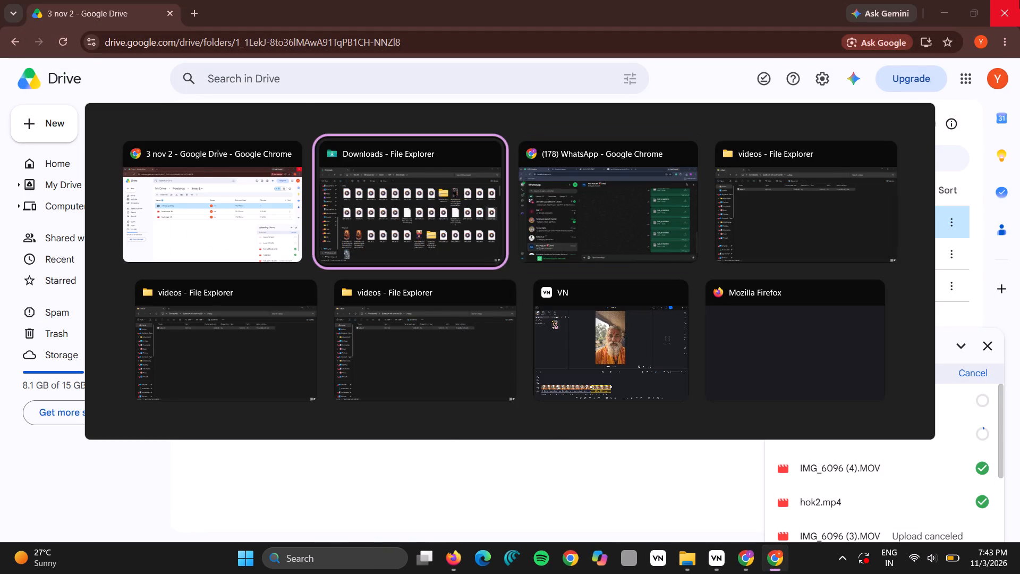